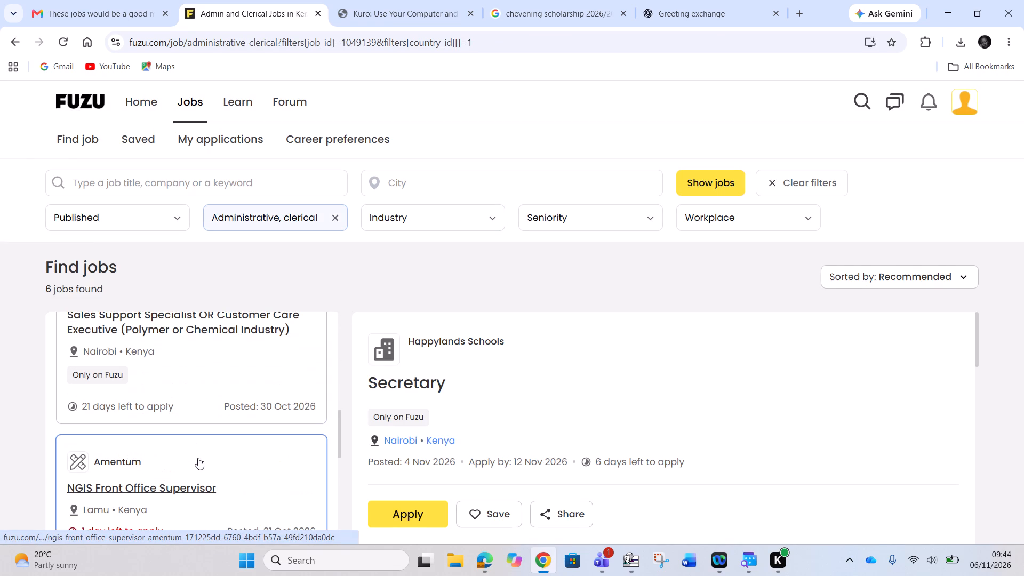
Look through the remaining administrative and clerical job listings down to the end of the results list.
scroll(198, 458, "down", 3)
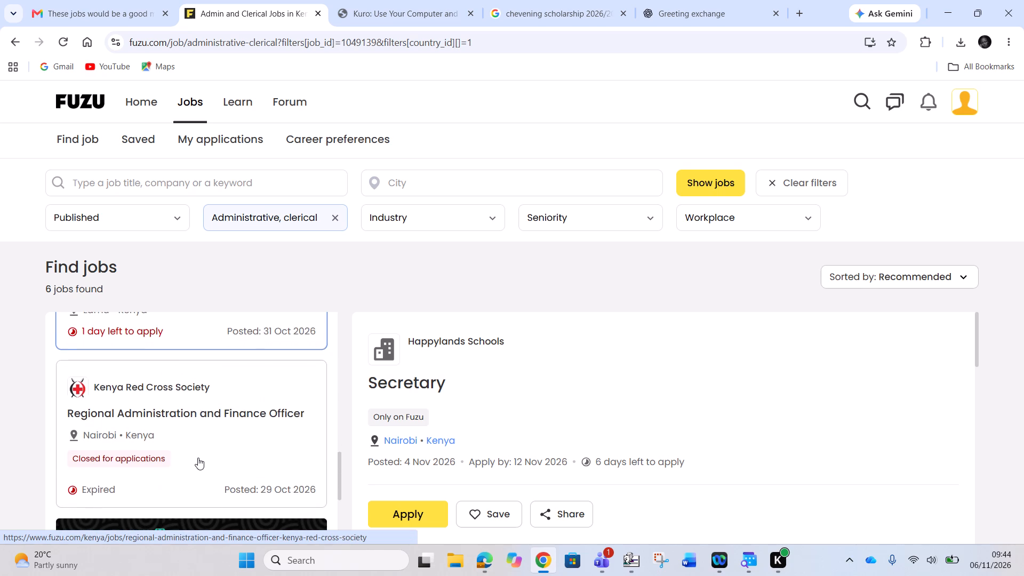
scroll(198, 458, "down", 3)
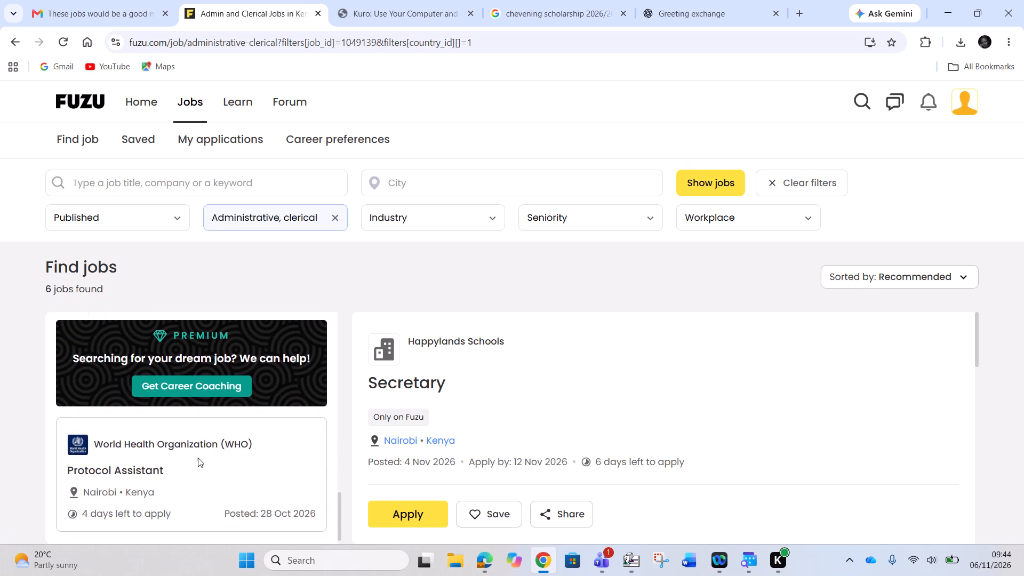
scroll(198, 458, "up", 3)
scroll(198, 458, "down", 3)
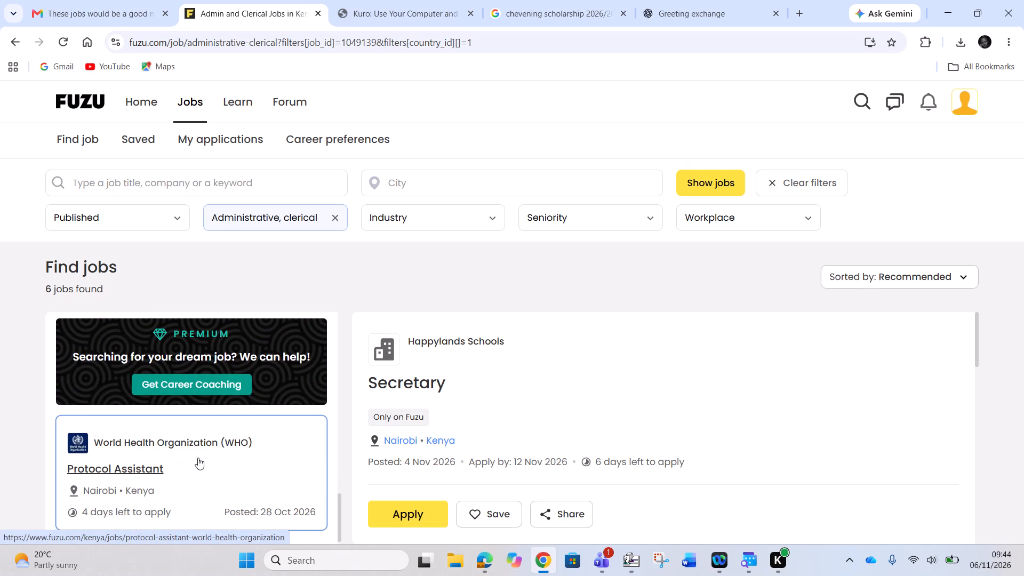
scroll(198, 458, "down", 2)
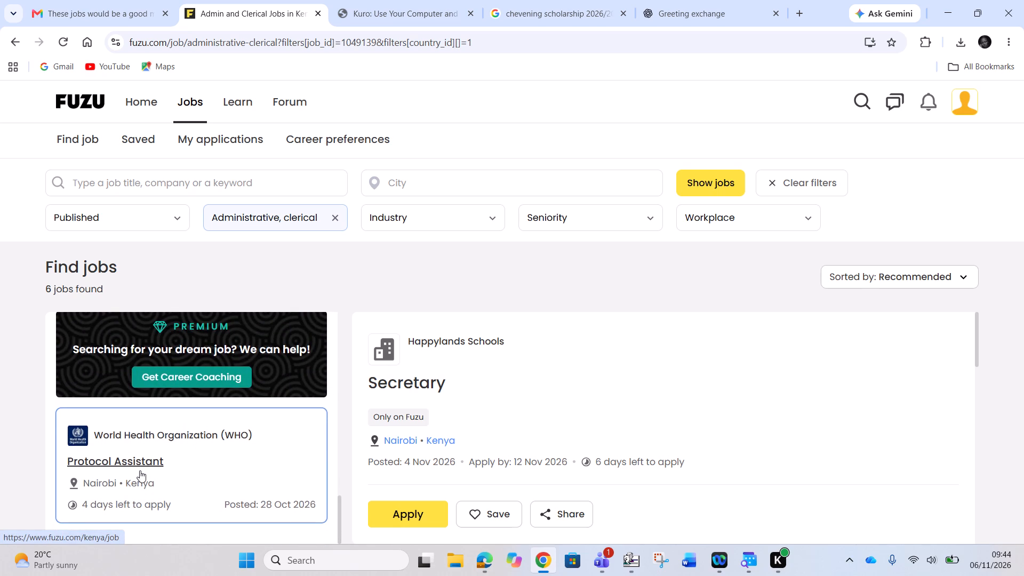
Open the World Health Organization Protocol Assistant listing and review its duties, educational qualifications and experience requirements.
left_click(139, 464)
scroll(459, 427, "down", 11)
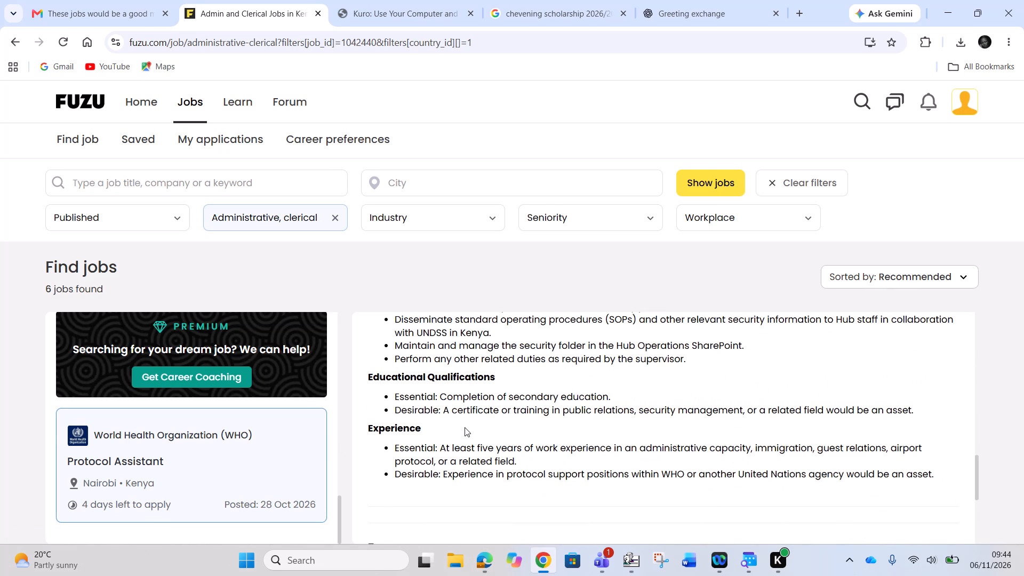
scroll(465, 427, "down", 3)
scroll(461, 427, "up", 9)
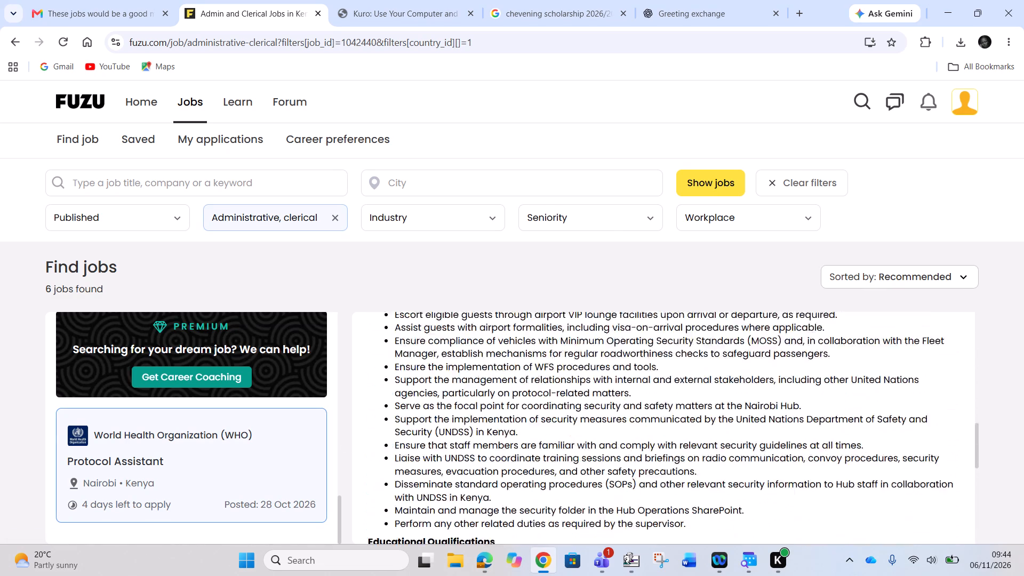
scroll(460, 427, "up", 10)
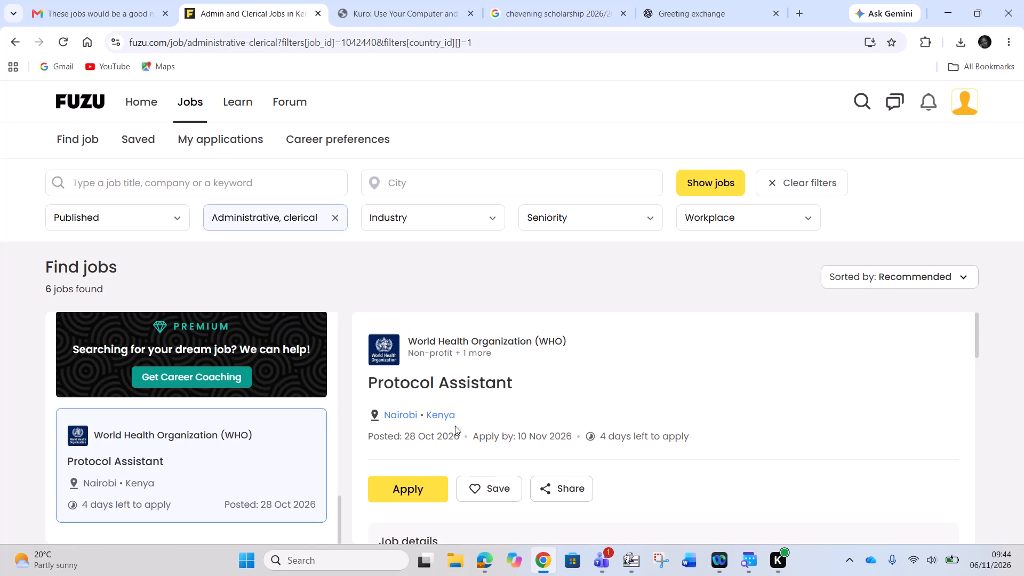
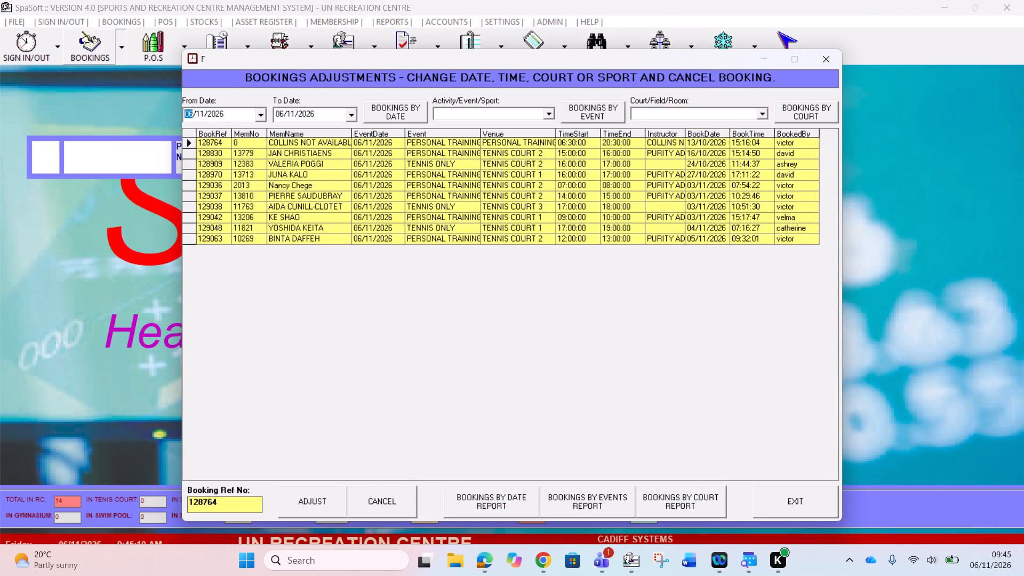
List the bookings by date with both the from and to dates set to 07/11/2026.
left_click(257, 114)
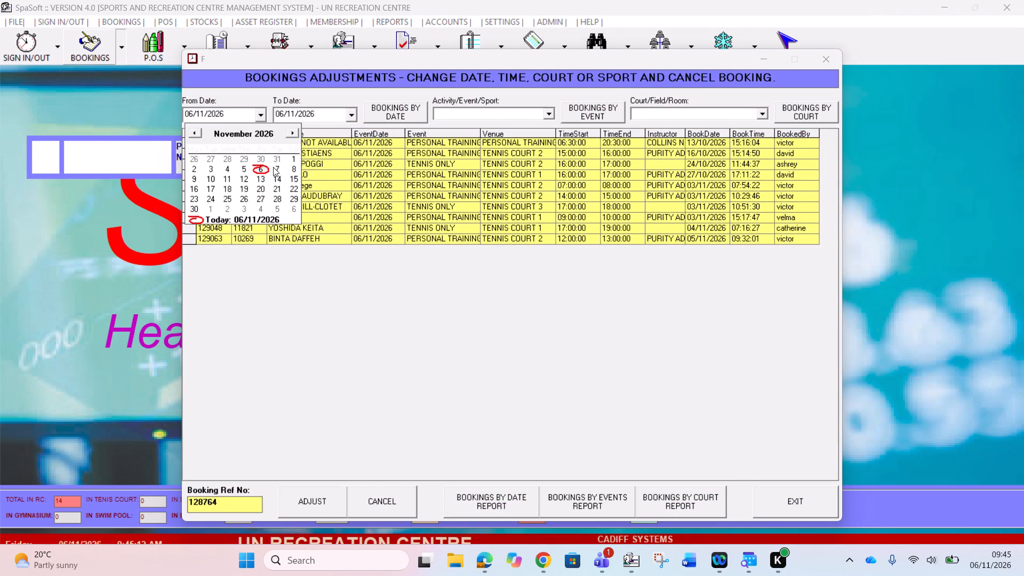
left_click(278, 166)
left_click(349, 114)
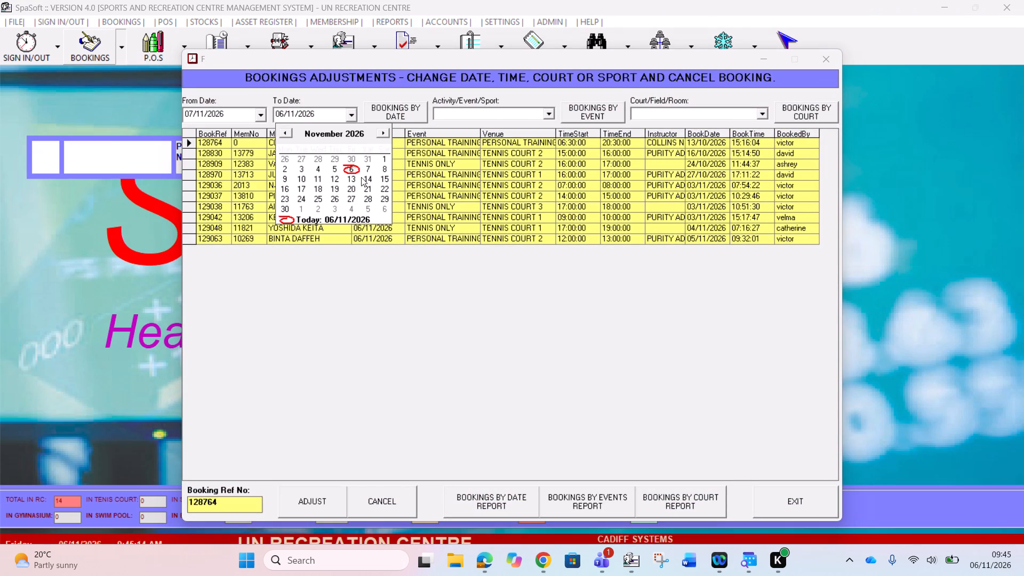
left_click(362, 164)
left_click(348, 117)
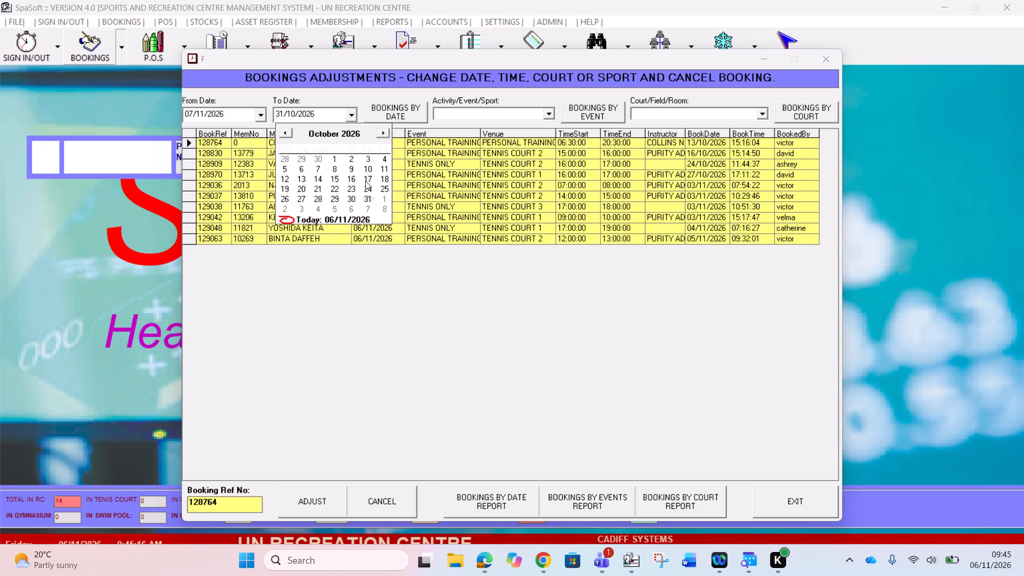
left_click(351, 115)
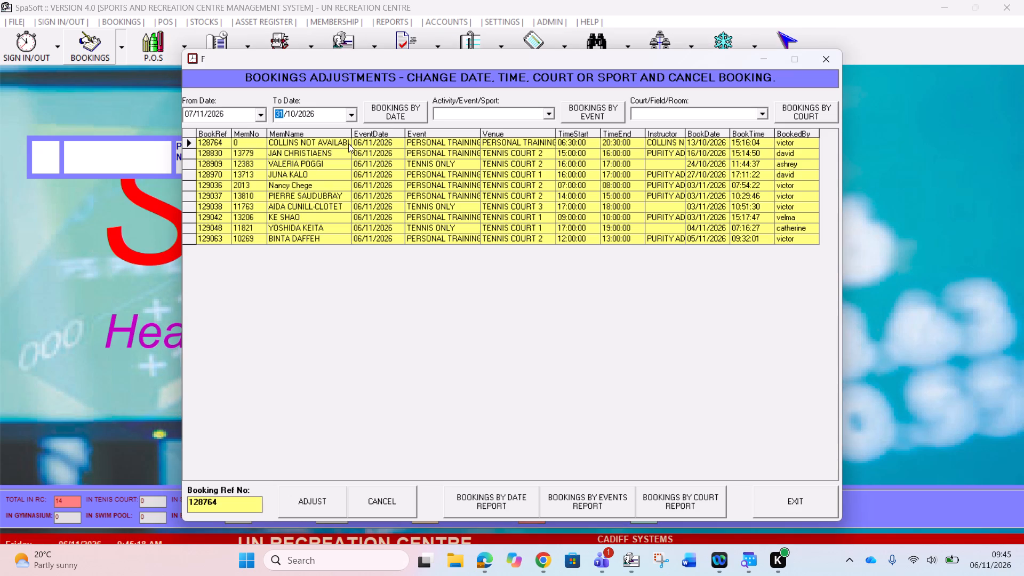
left_click(349, 113)
left_click(383, 135)
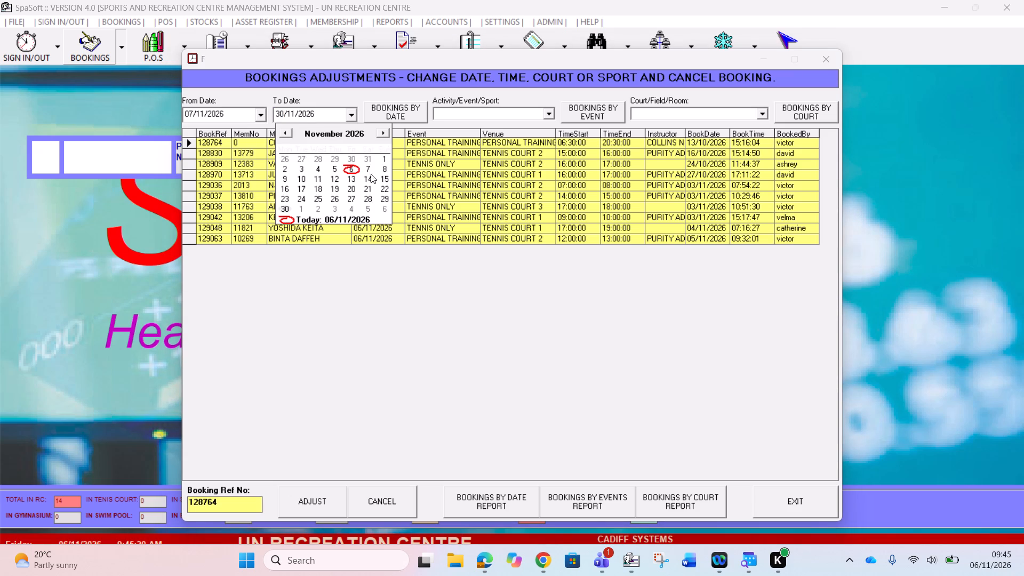
left_click(372, 170)
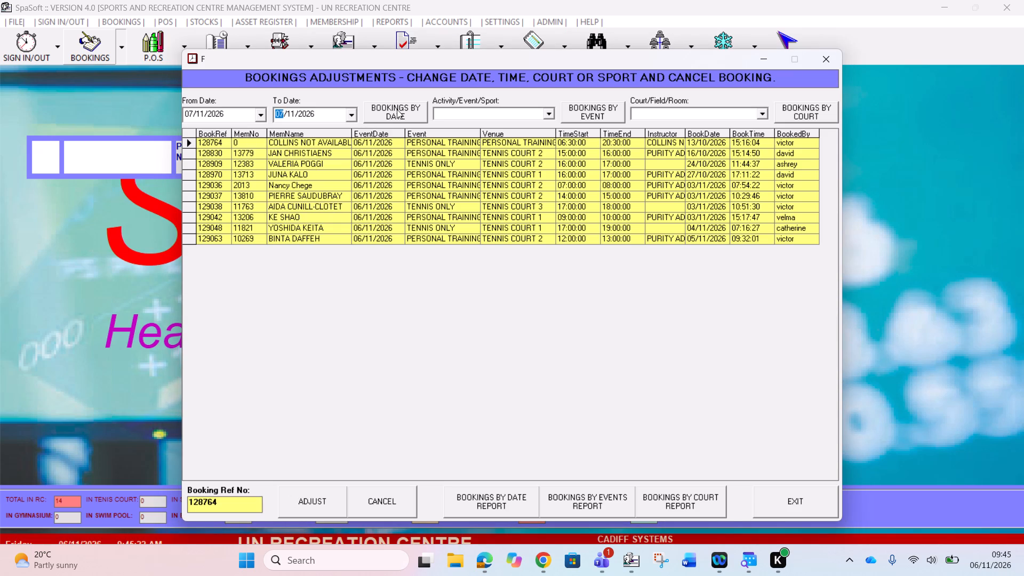
left_click(398, 98)
left_click(399, 109)
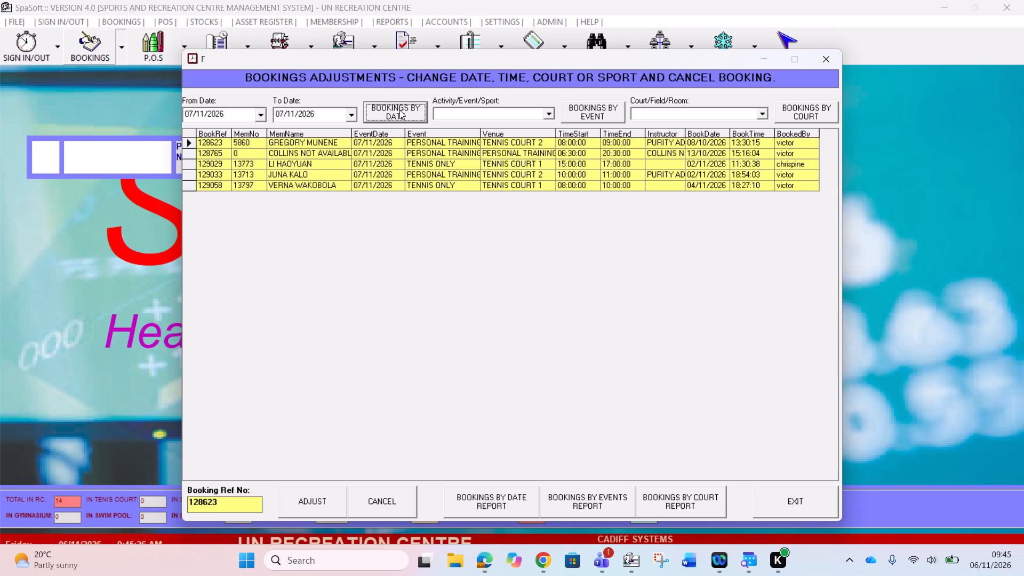
Reselect 07/11/2026 as both dates, list that day's bookings again, and close the bookings adjustments window.
left_click(255, 114)
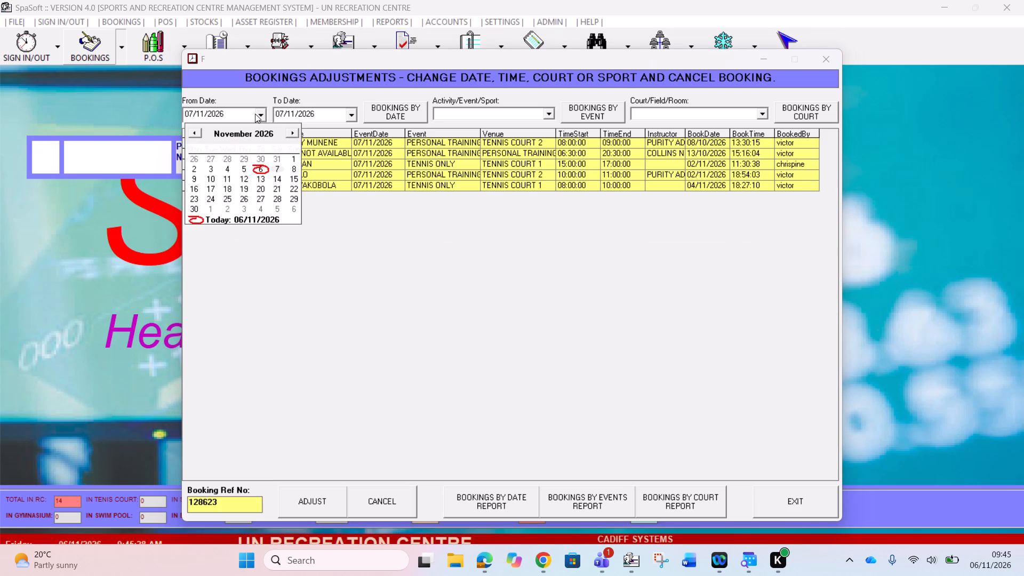
left_click(275, 168)
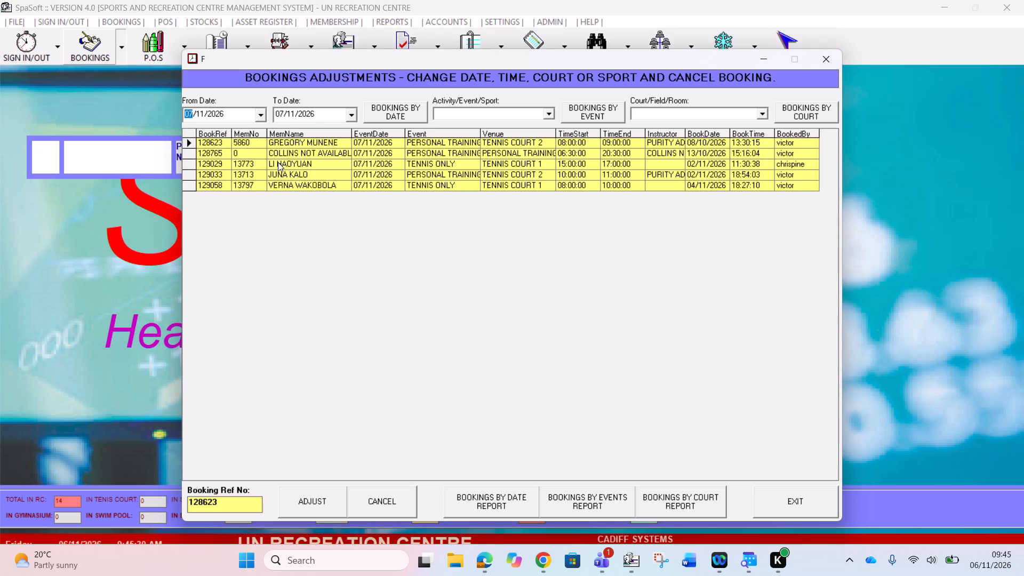
left_click(350, 115)
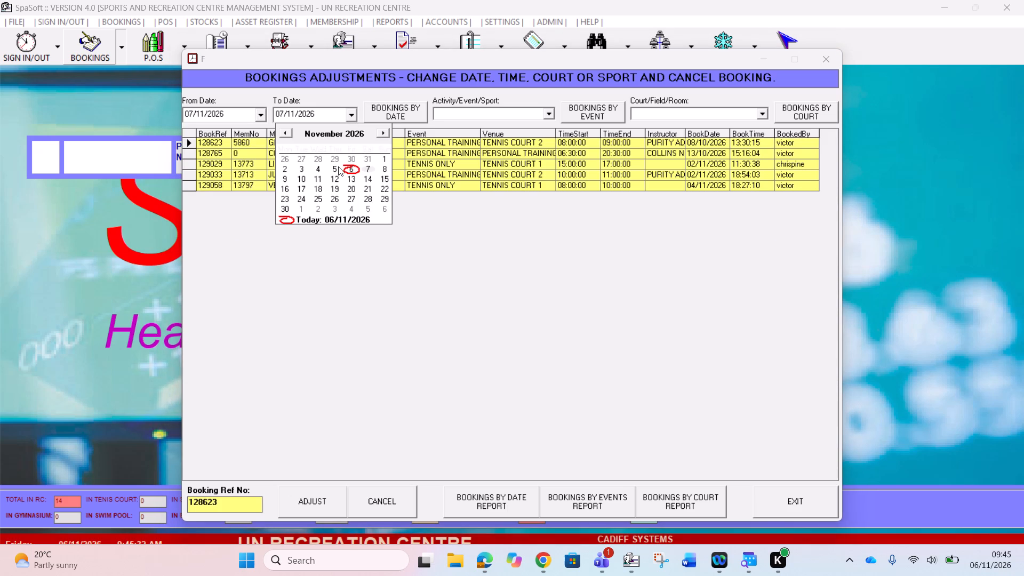
left_click(366, 166)
left_click(382, 111)
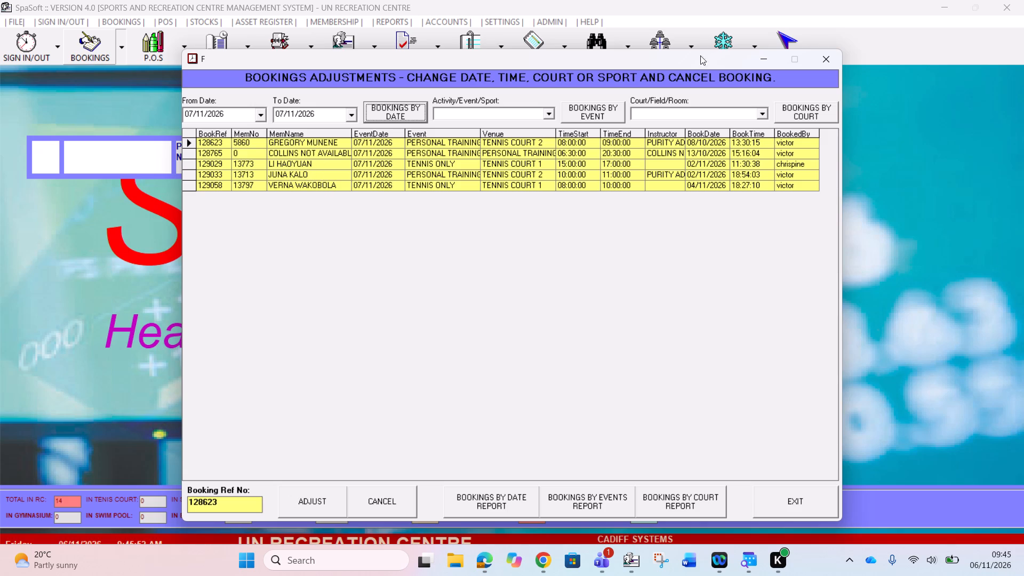
left_click(817, 55)
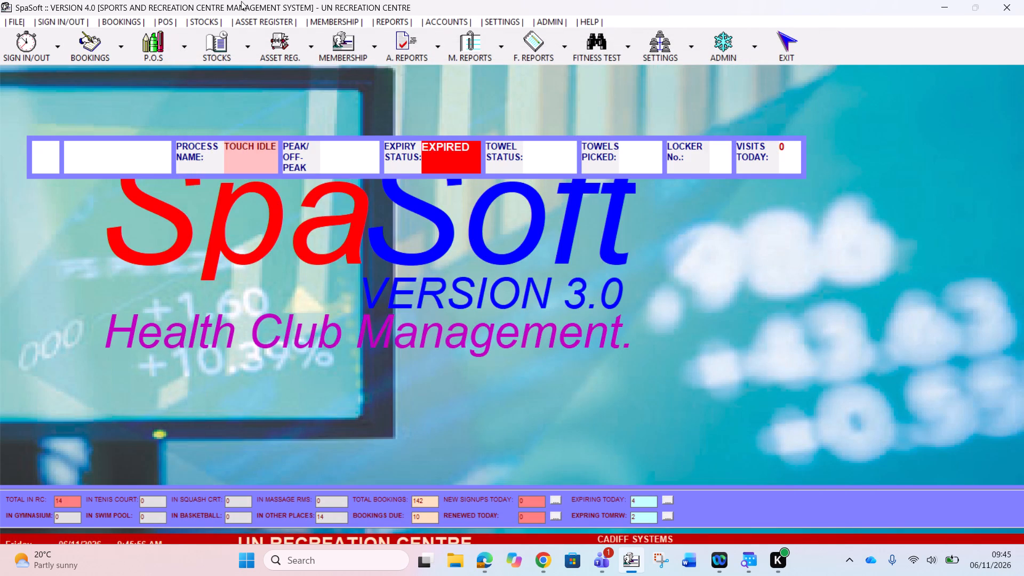
Reopen the bookings adjustments window, list the bookings from 17/11/2026 to 17/11/2026, and close it after checking them.
left_click(118, 46)
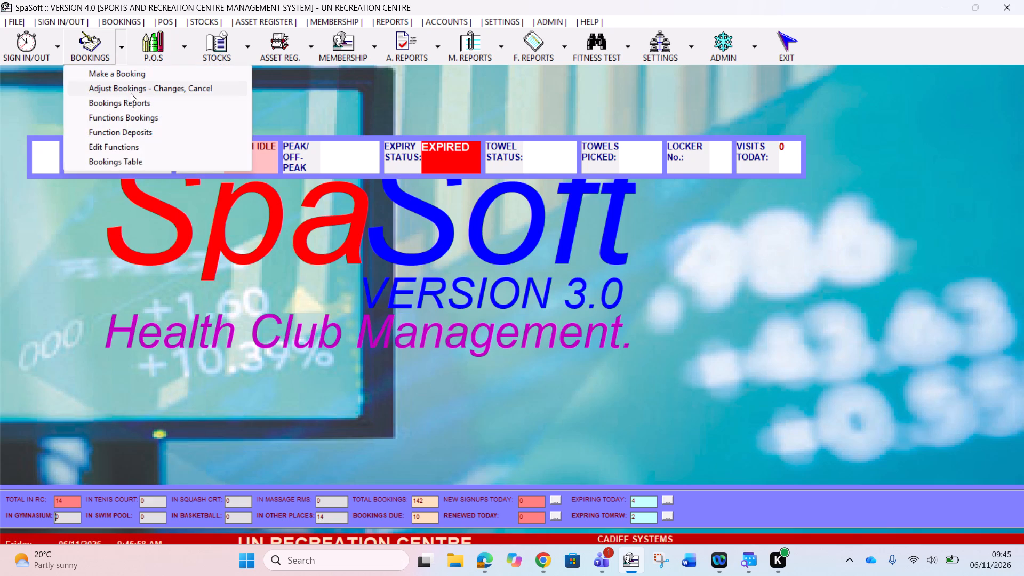
left_click(139, 105)
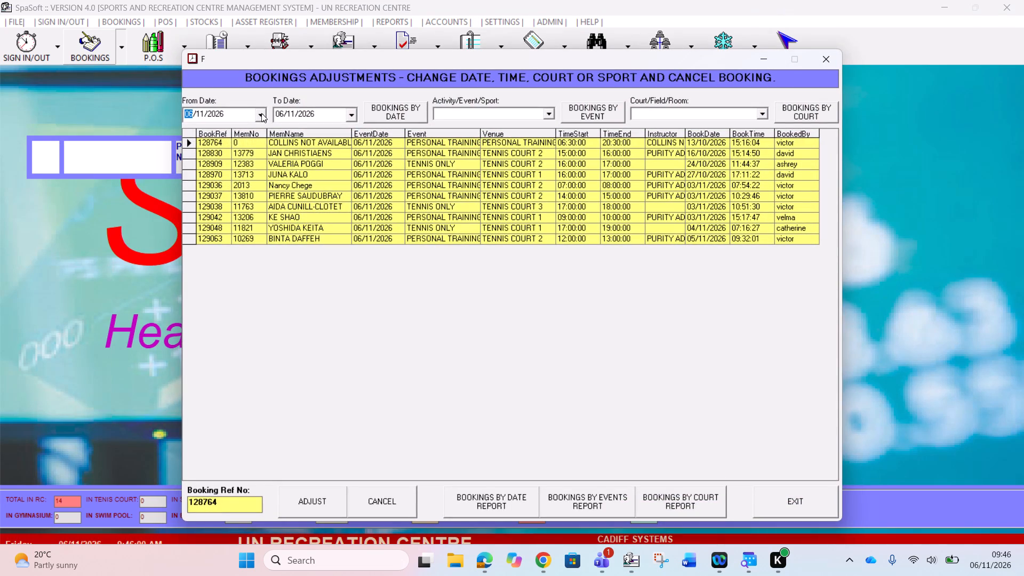
left_click(261, 113)
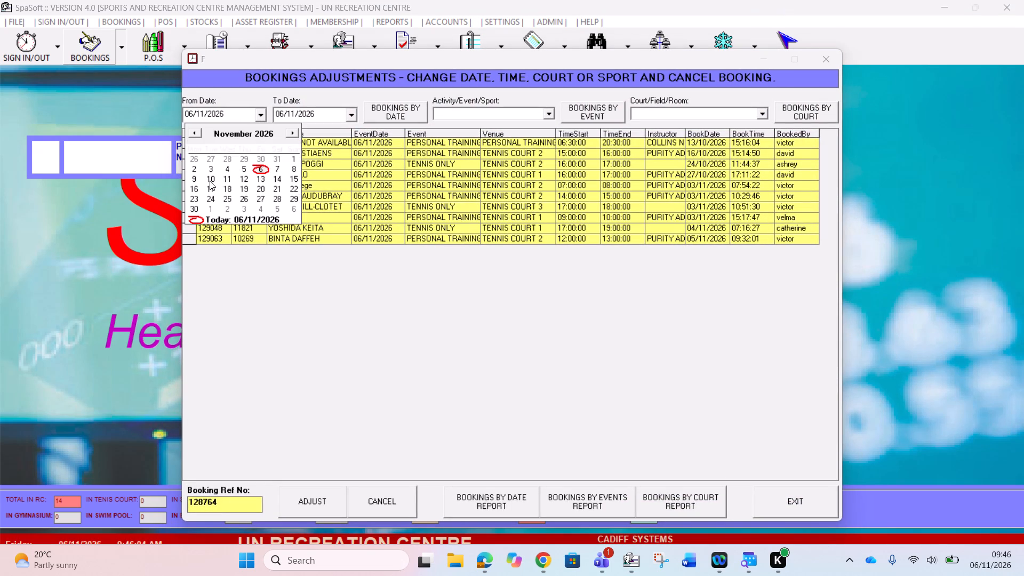
left_click(212, 189)
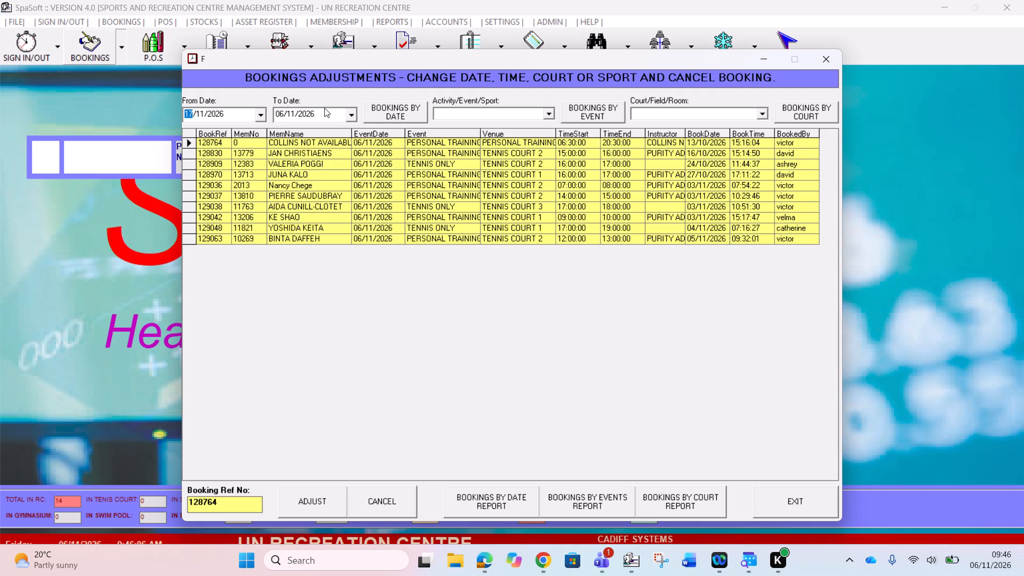
left_click(348, 114)
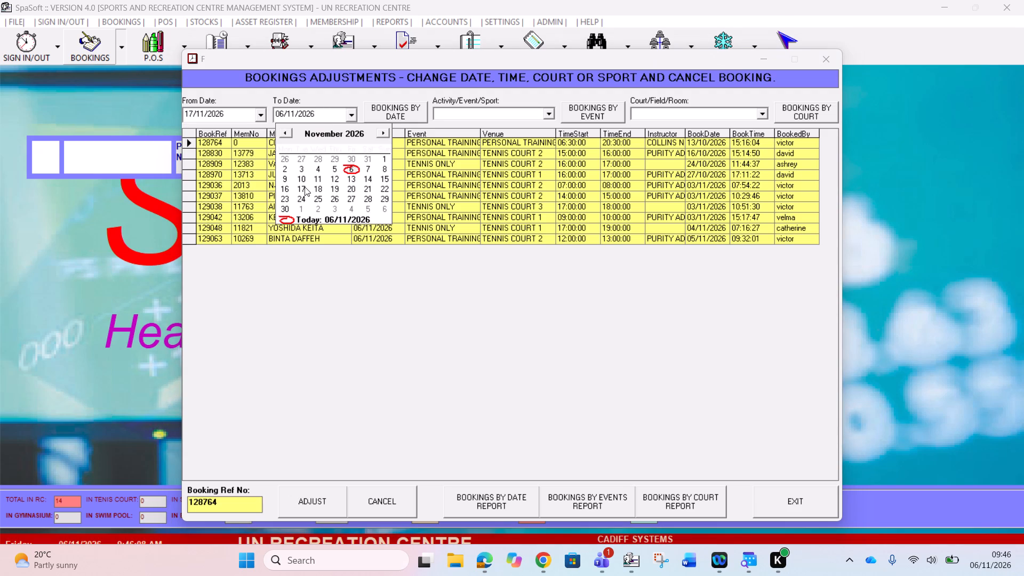
left_click(304, 187)
left_click(394, 107)
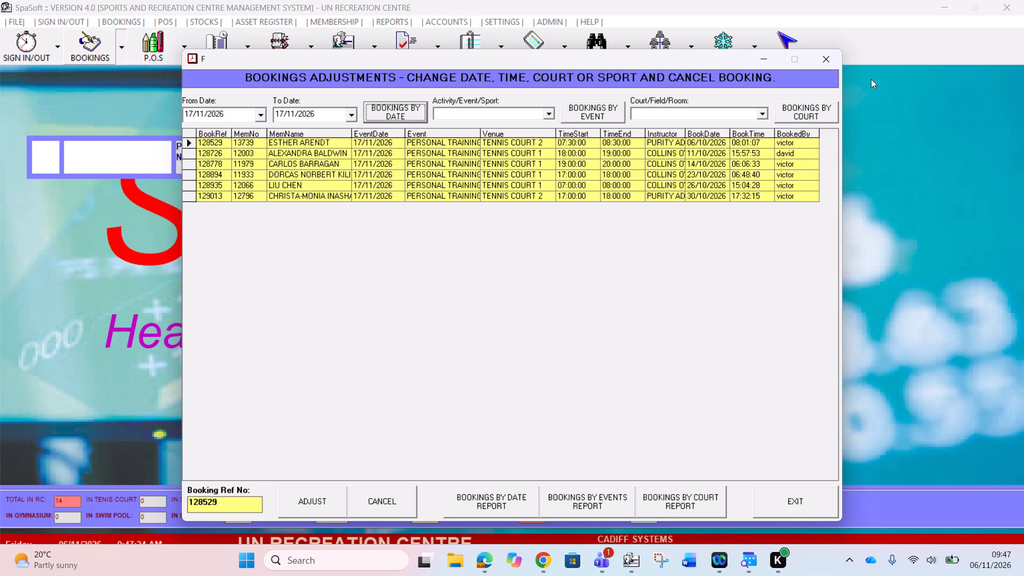
left_click(827, 63)
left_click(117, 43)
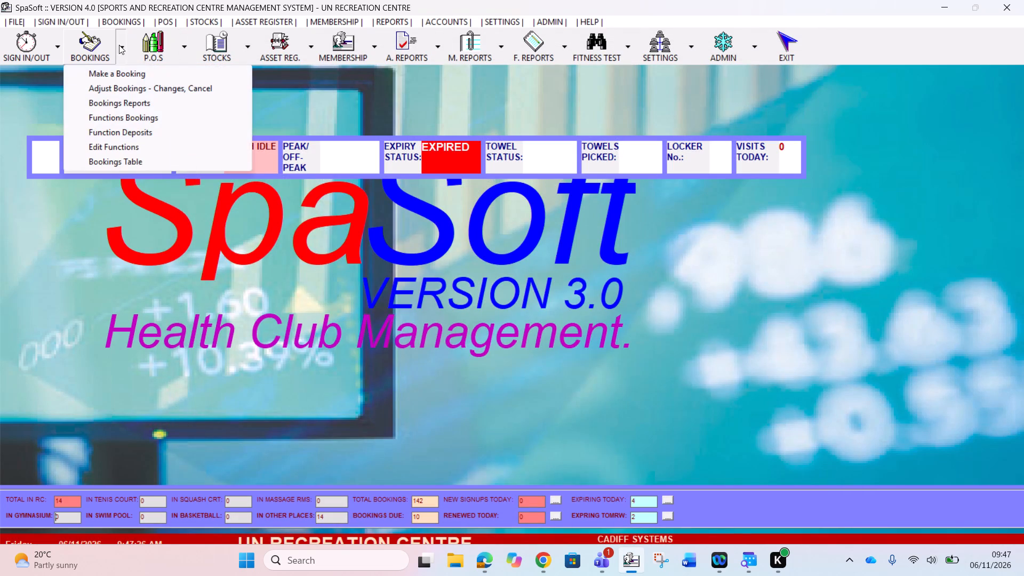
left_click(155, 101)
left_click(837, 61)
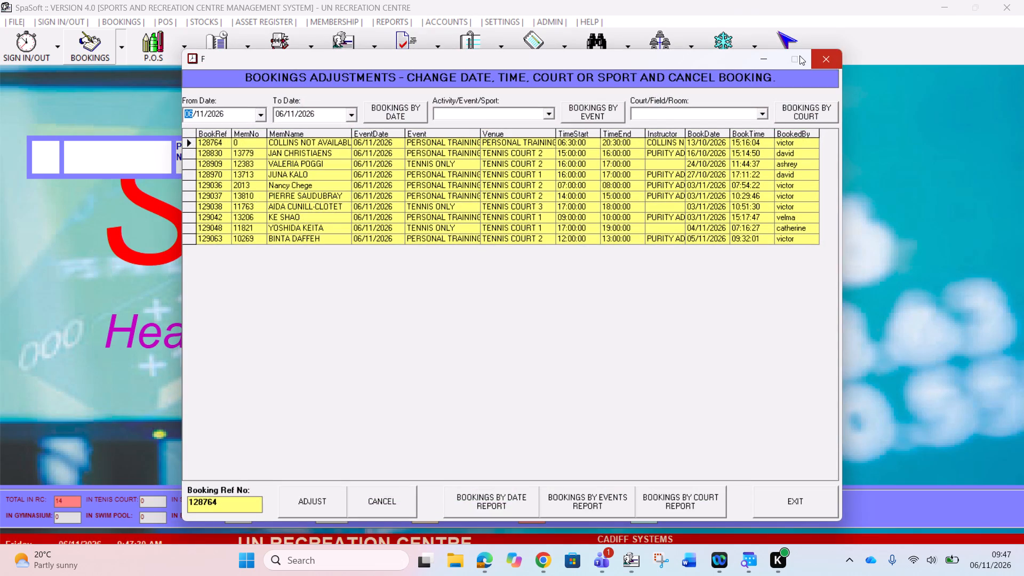
Start a new member booking and load the member's details by entering the member number.
left_click(113, 42)
left_click(123, 49)
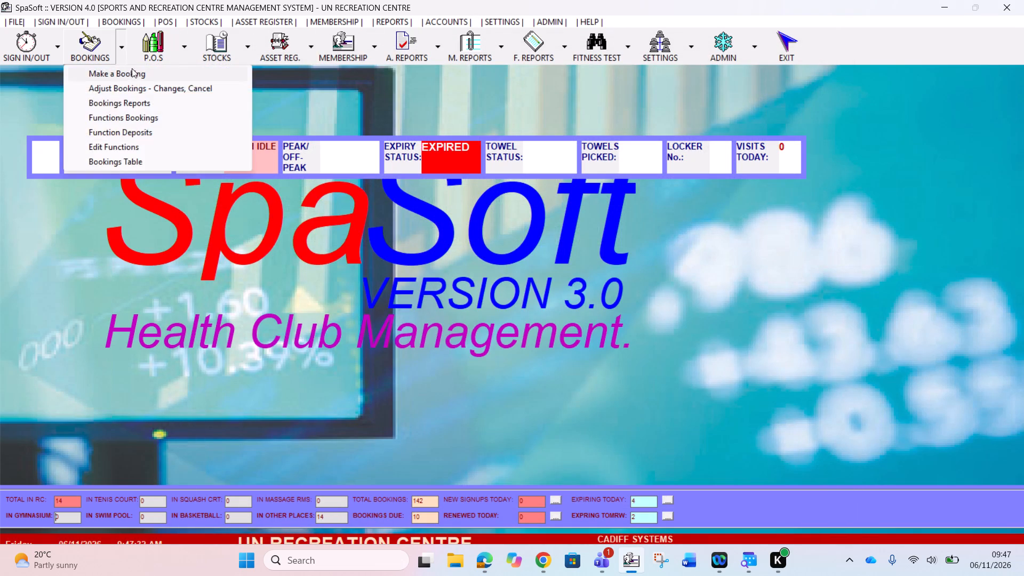
left_click(132, 68)
left_click(438, 163)
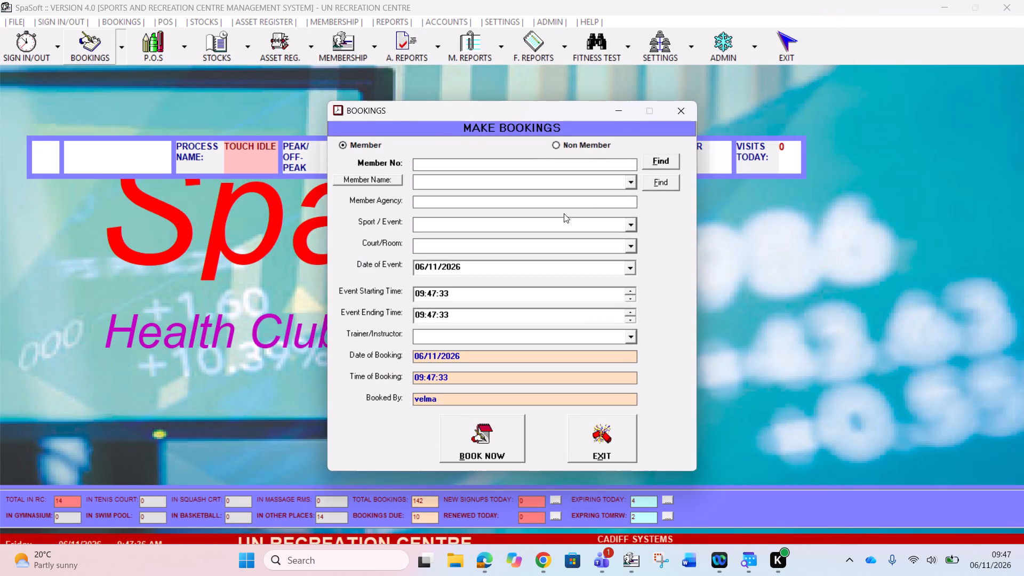
left_click(628, 225)
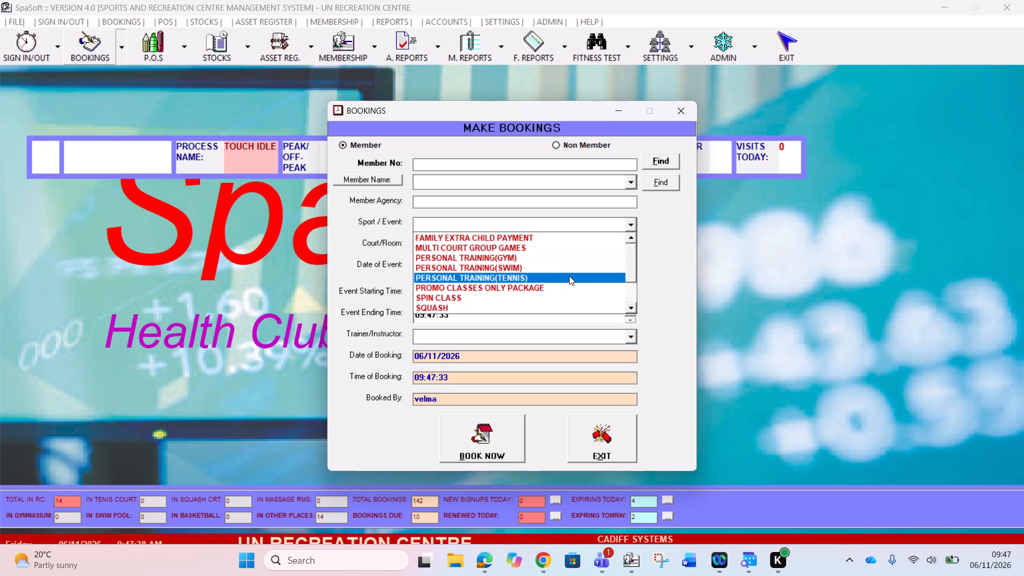
left_click(630, 309)
left_click(630, 309)
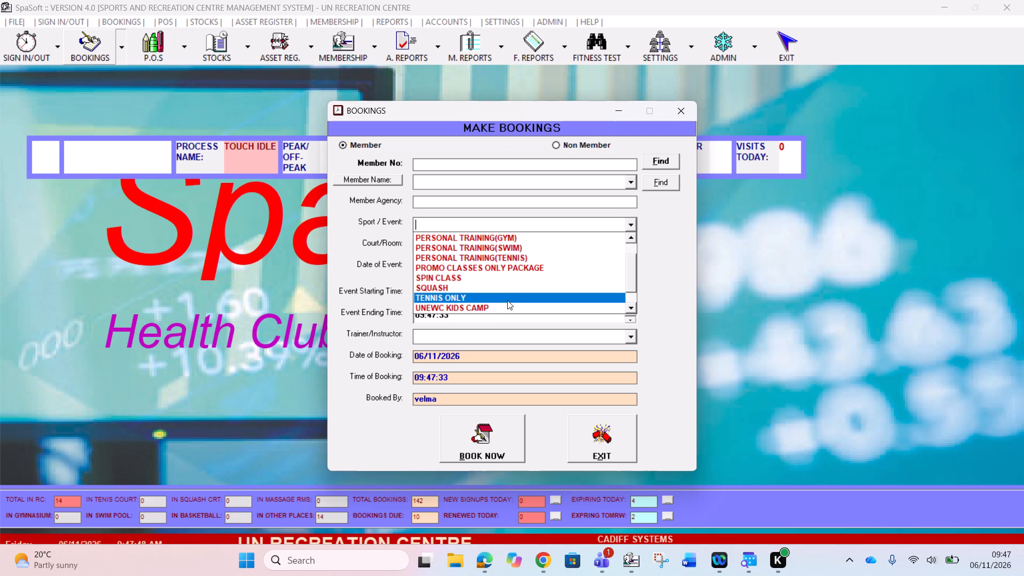
left_click(417, 170)
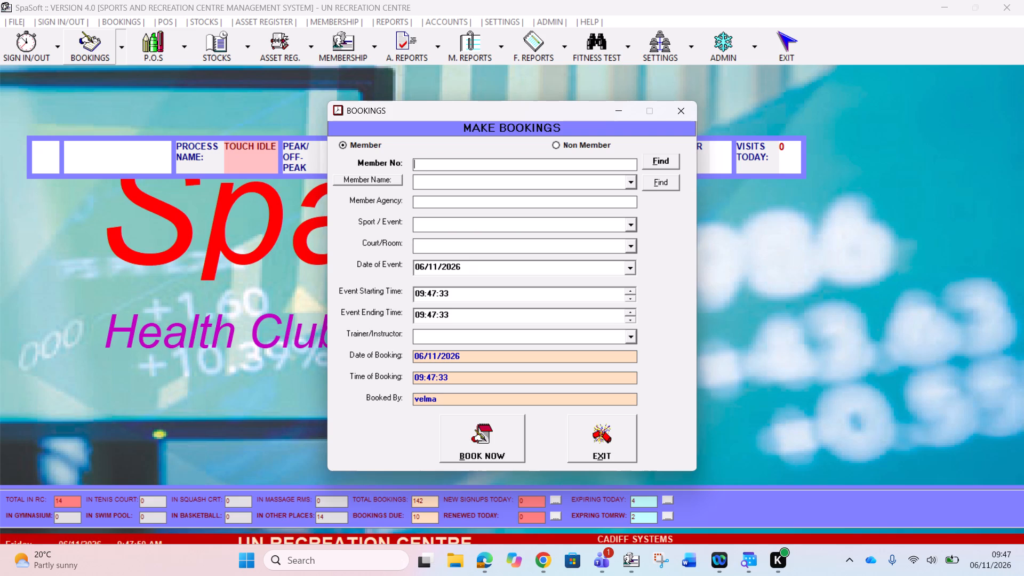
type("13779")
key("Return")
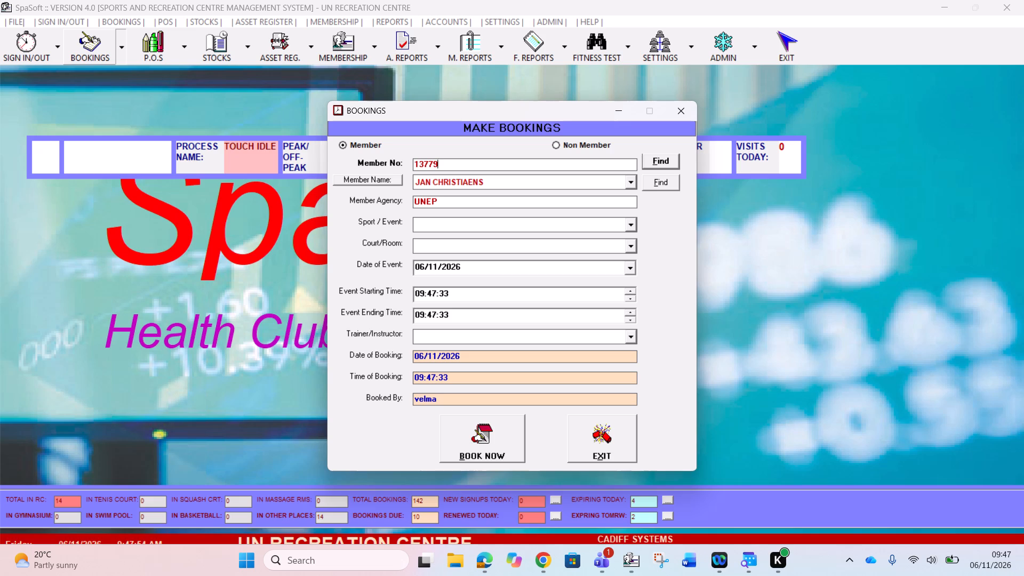
Set the booking's sport to TENNIS ONLY and its court to TENNIS COURT 3.
left_click(631, 225)
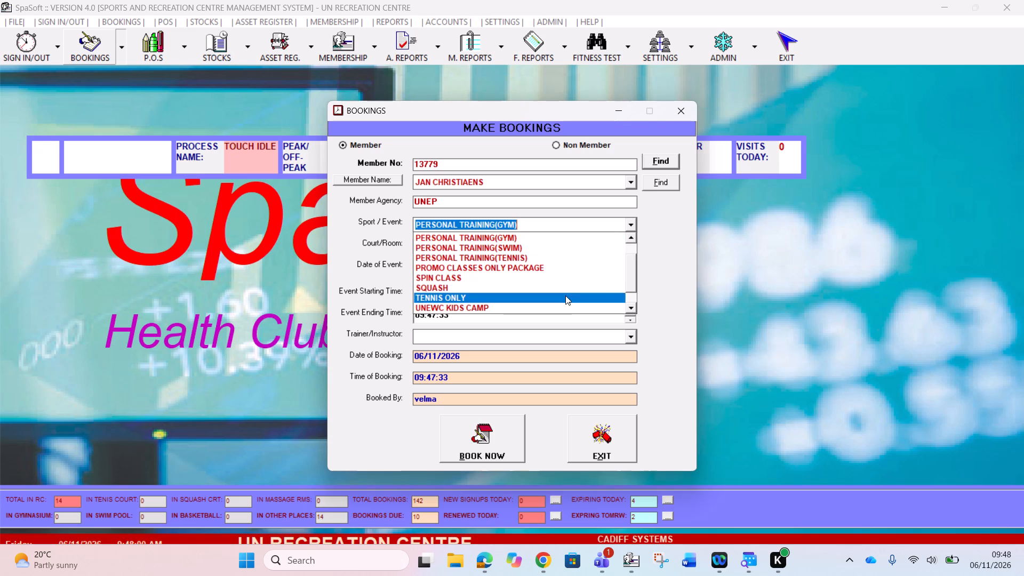
left_click(565, 295)
left_click(634, 245)
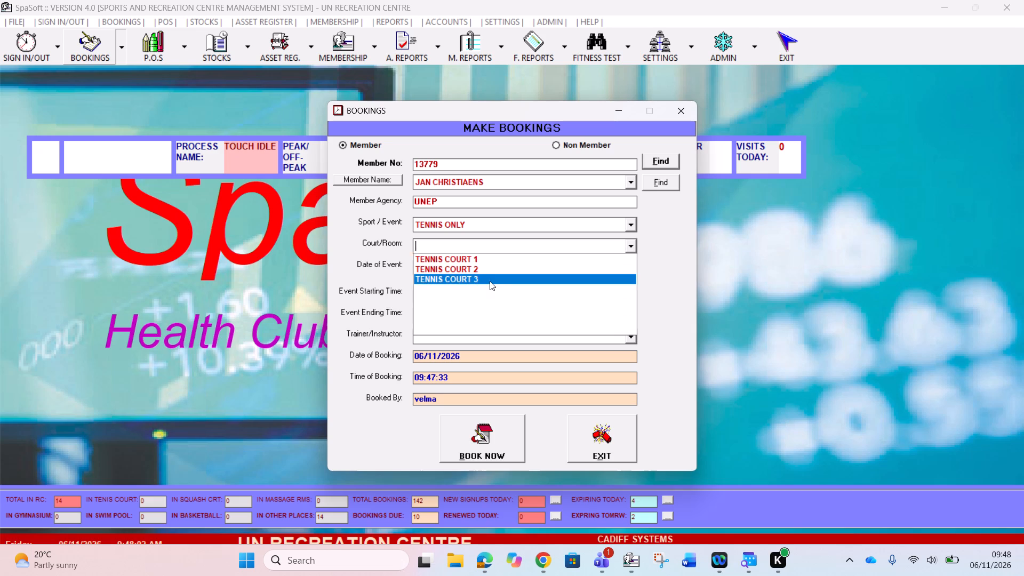
left_click(483, 282)
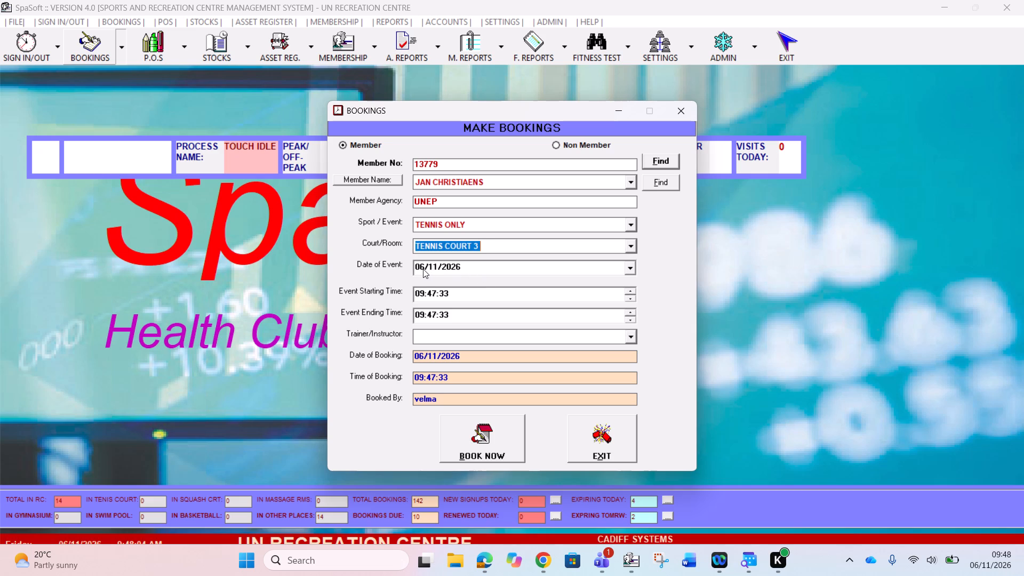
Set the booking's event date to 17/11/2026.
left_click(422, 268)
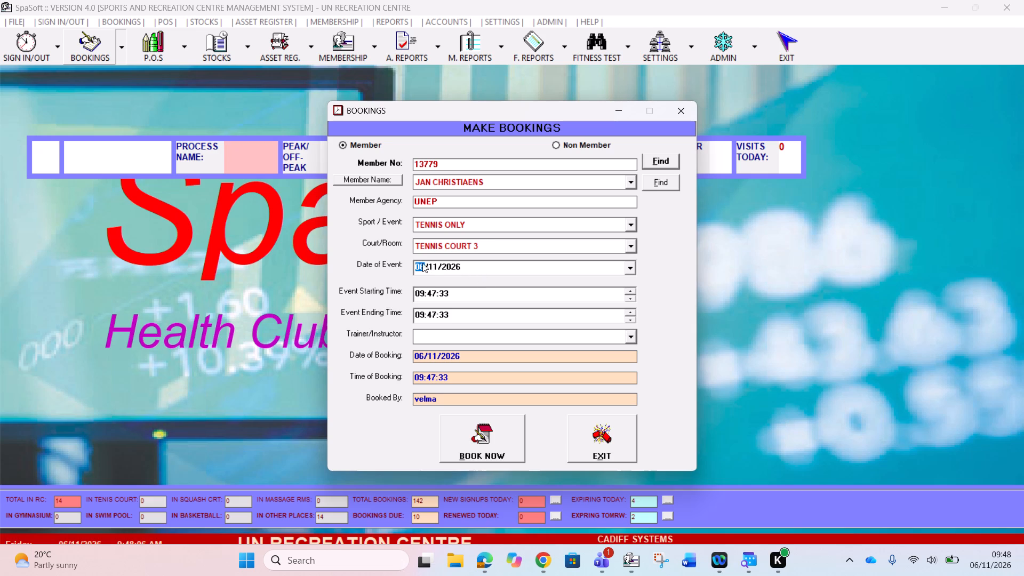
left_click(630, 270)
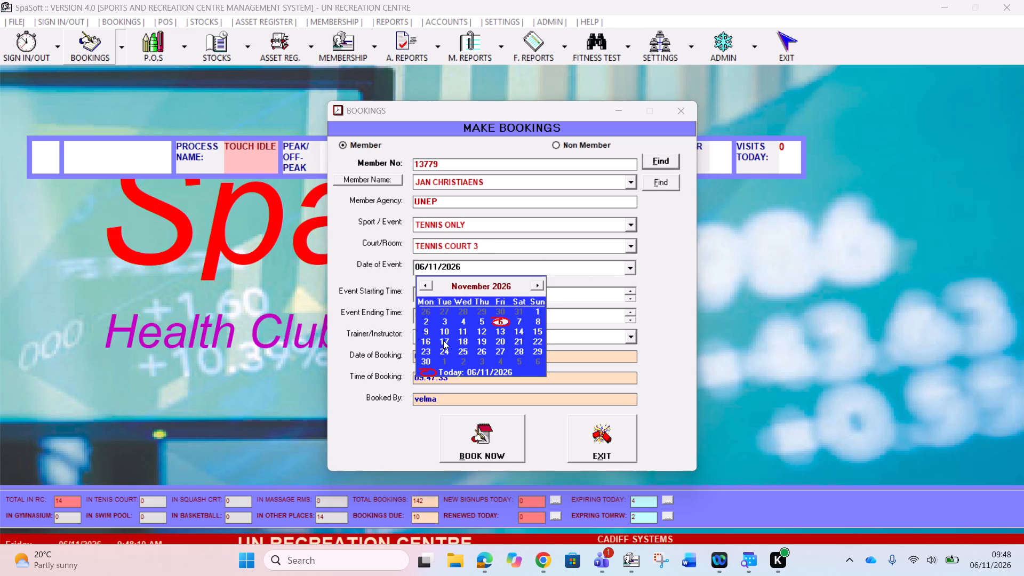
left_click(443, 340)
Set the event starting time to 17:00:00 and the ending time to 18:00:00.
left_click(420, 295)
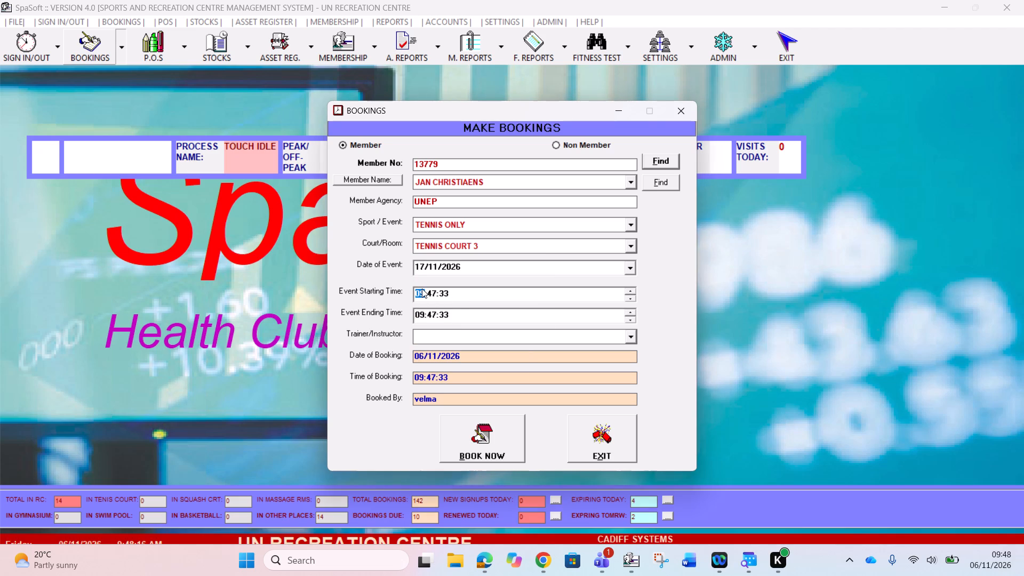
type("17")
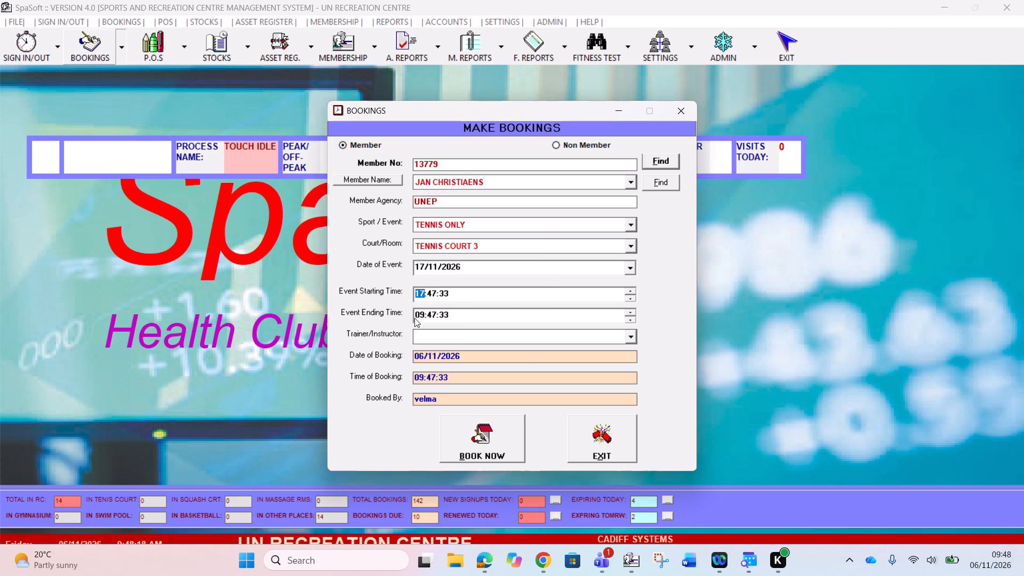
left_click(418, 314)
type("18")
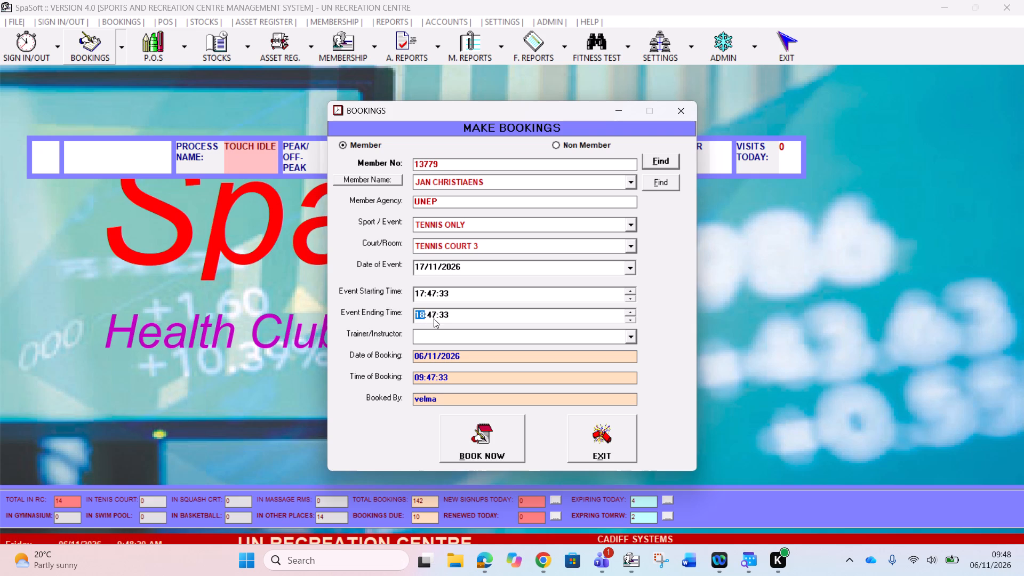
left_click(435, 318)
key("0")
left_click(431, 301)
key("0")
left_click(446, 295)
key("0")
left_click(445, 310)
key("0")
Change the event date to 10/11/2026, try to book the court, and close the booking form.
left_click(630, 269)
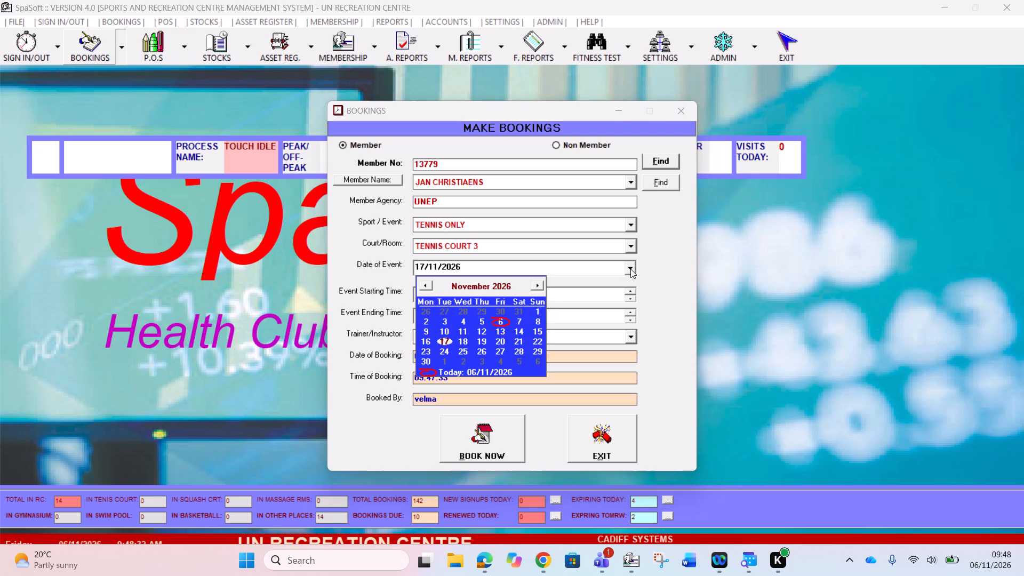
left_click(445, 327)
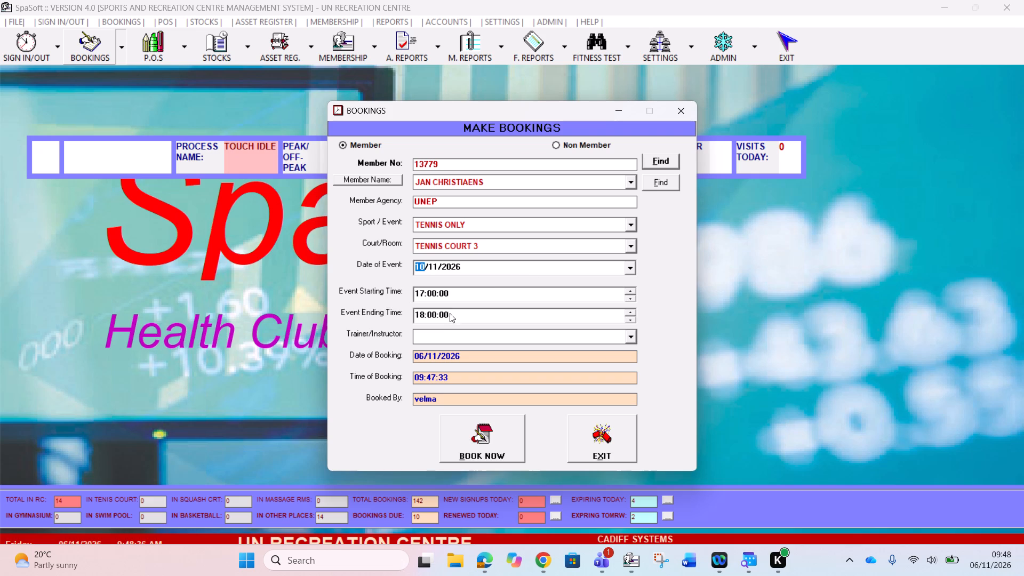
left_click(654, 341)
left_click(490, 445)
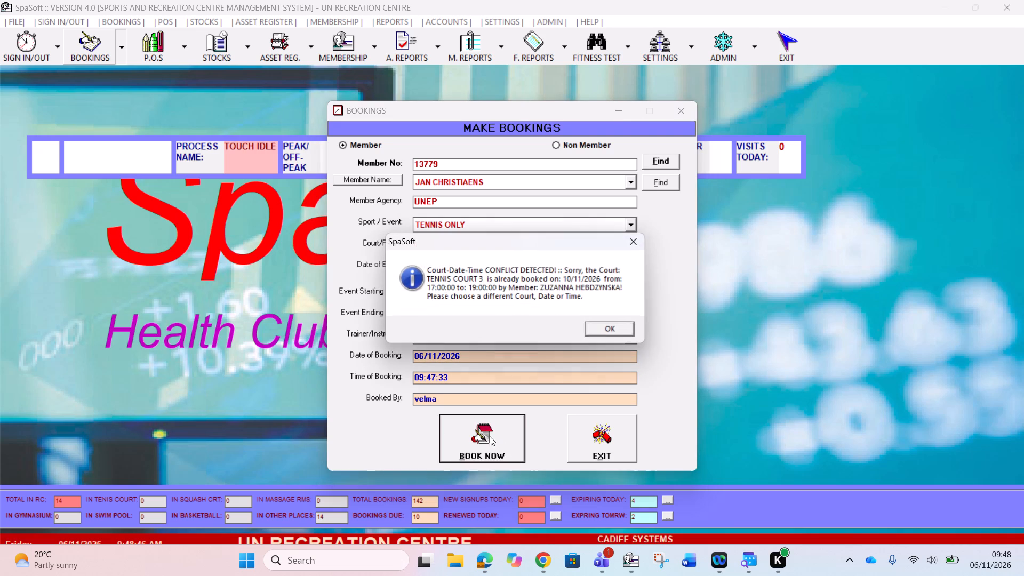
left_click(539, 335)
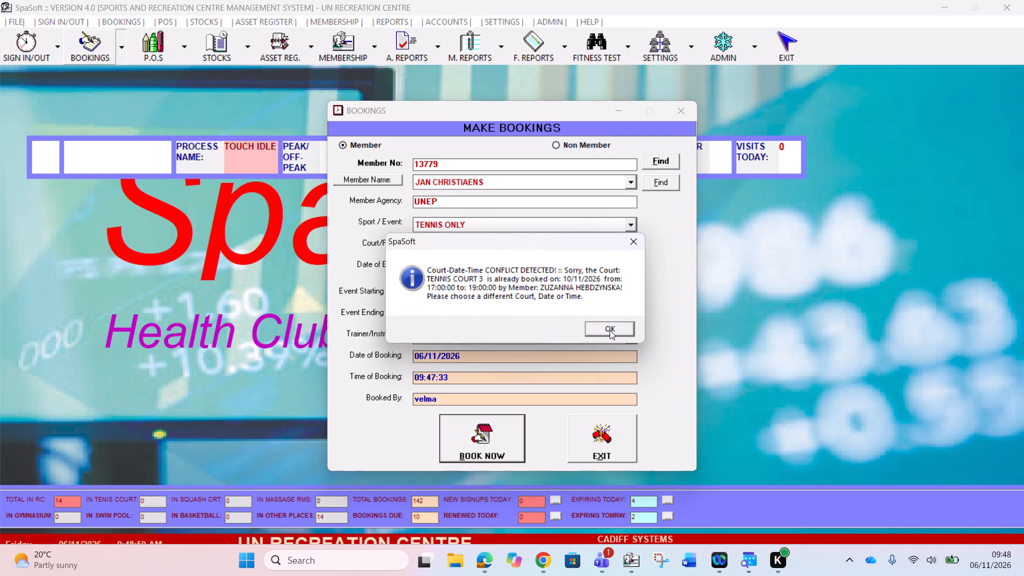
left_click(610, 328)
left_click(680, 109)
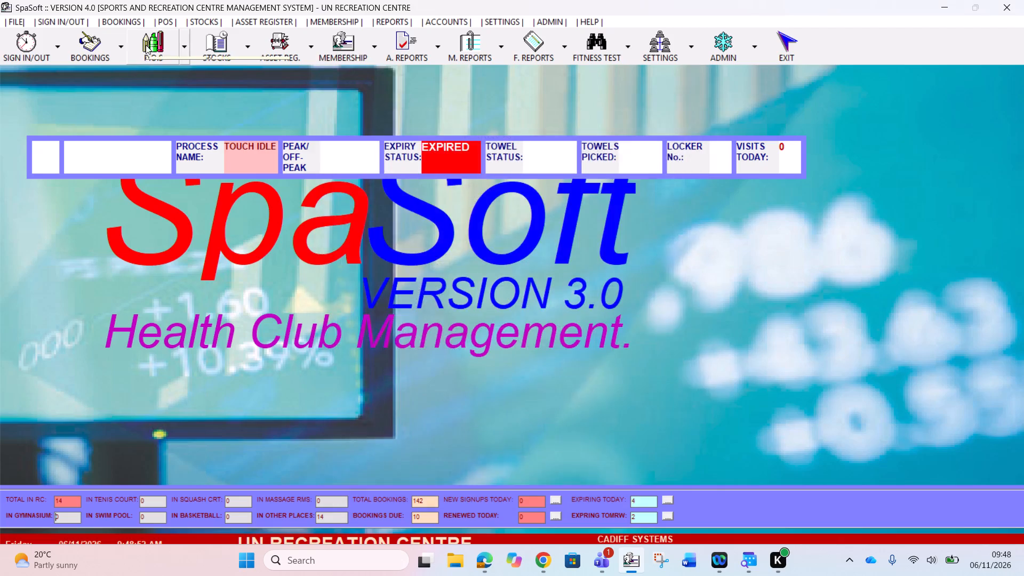
Open the bookings adjustments window, list the bookings from 10/11/2026 to 10/11/2026, and close it after checking them.
left_click(123, 43)
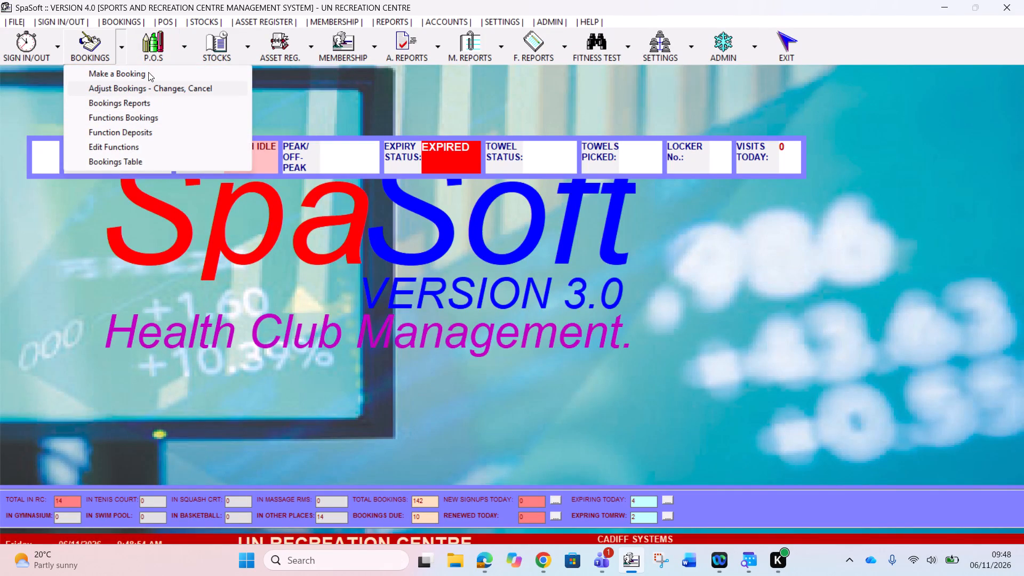
left_click(150, 101)
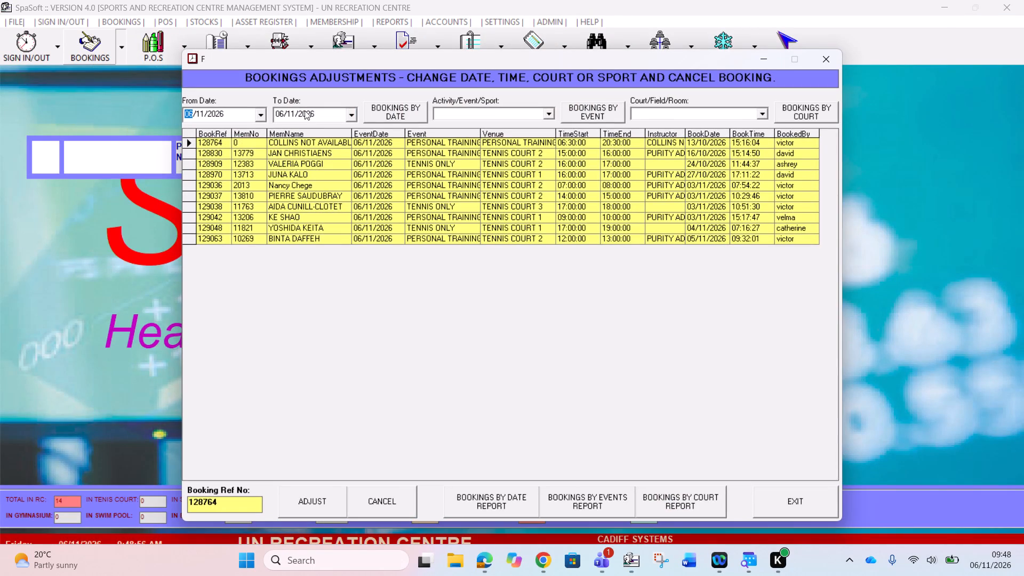
left_click(257, 113)
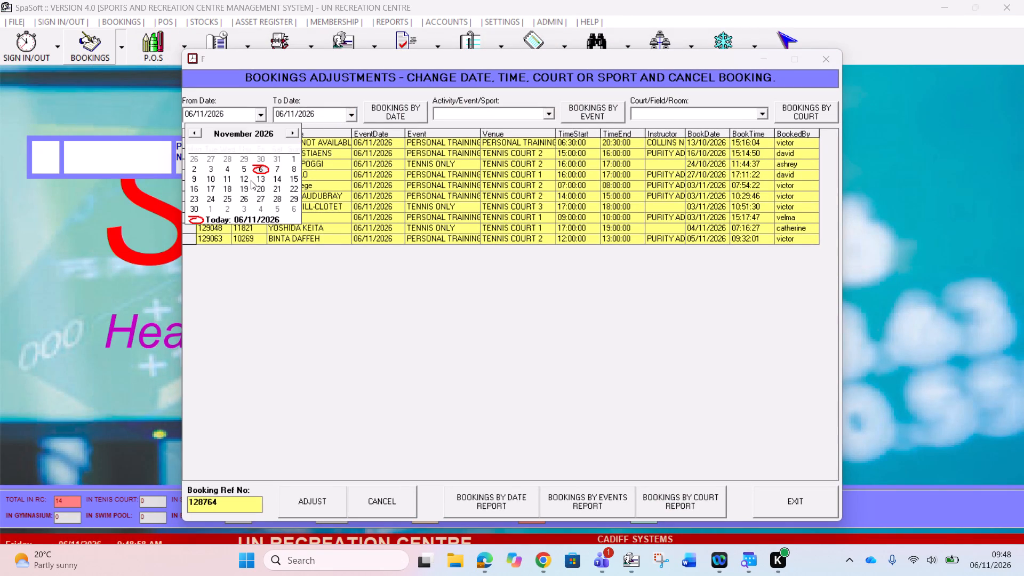
left_click(211, 175)
left_click(346, 111)
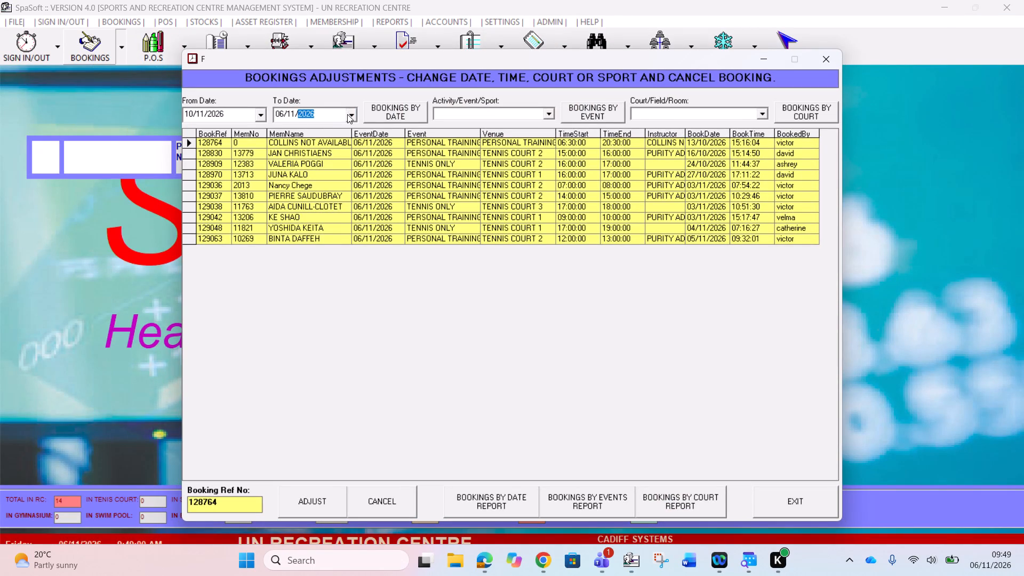
left_click(347, 115)
left_click(301, 179)
left_click(394, 111)
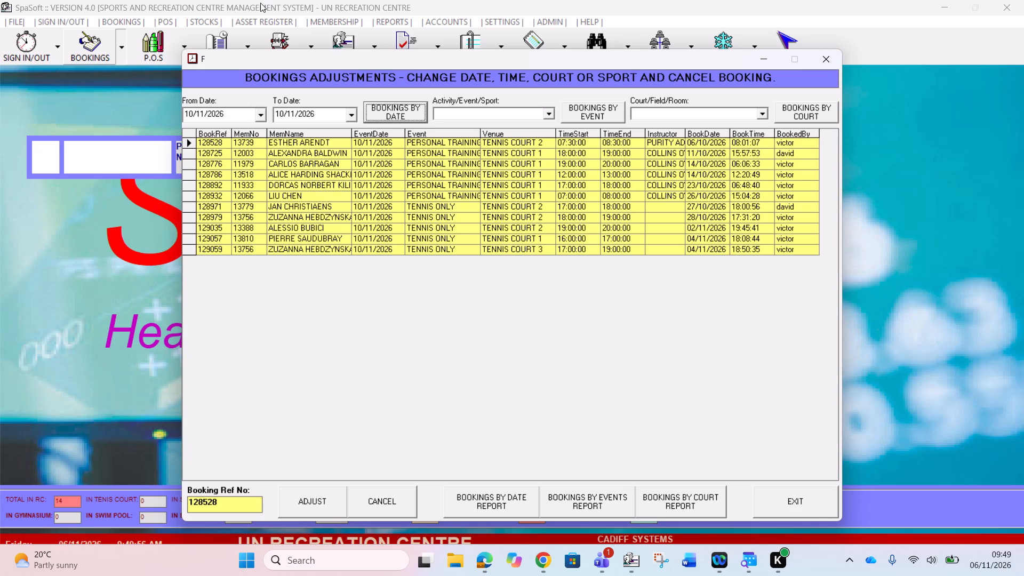
left_click(829, 62)
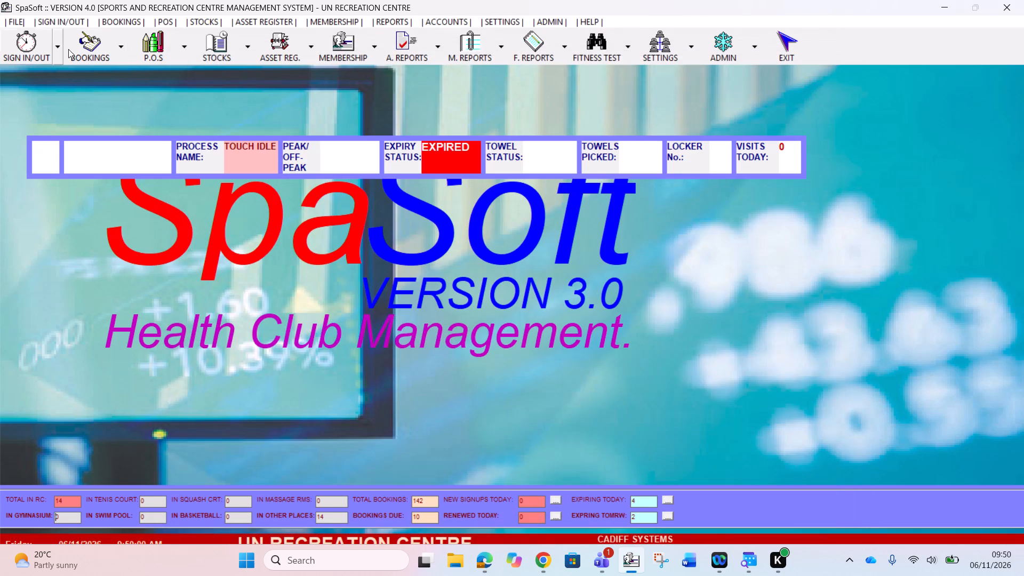
Start a new member booking and load the same member's details by entering the member number.
left_click(121, 47)
left_click(132, 70)
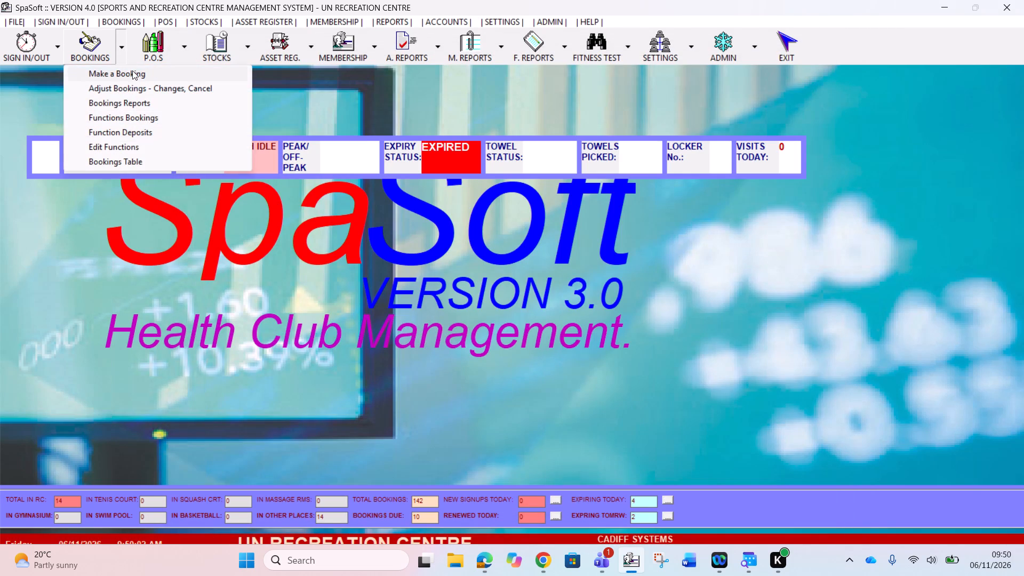
key("1")
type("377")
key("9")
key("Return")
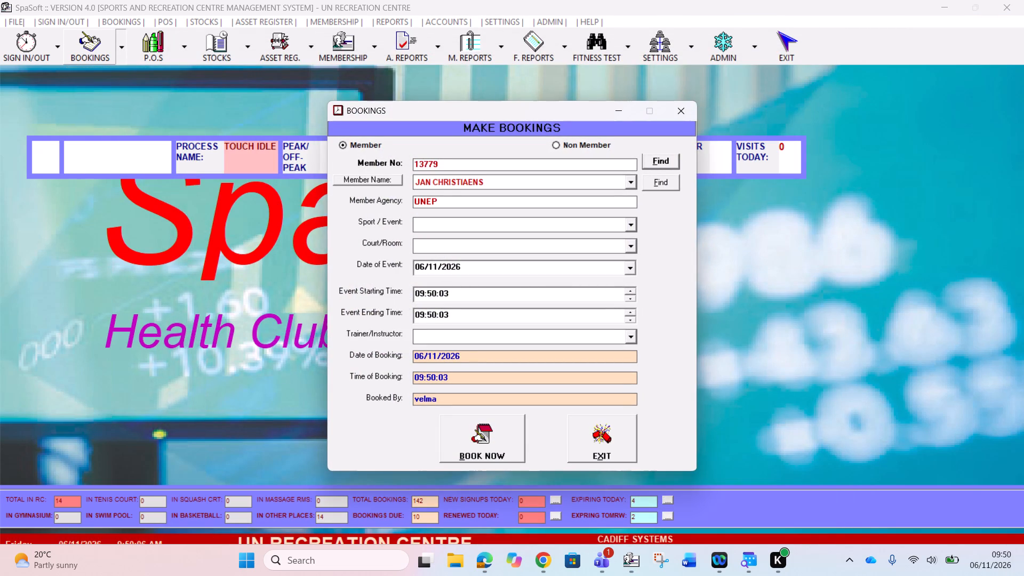
Set the booking's sport to TENNIS ONLY and its court to TENNIS COURT 2.
left_click(634, 226)
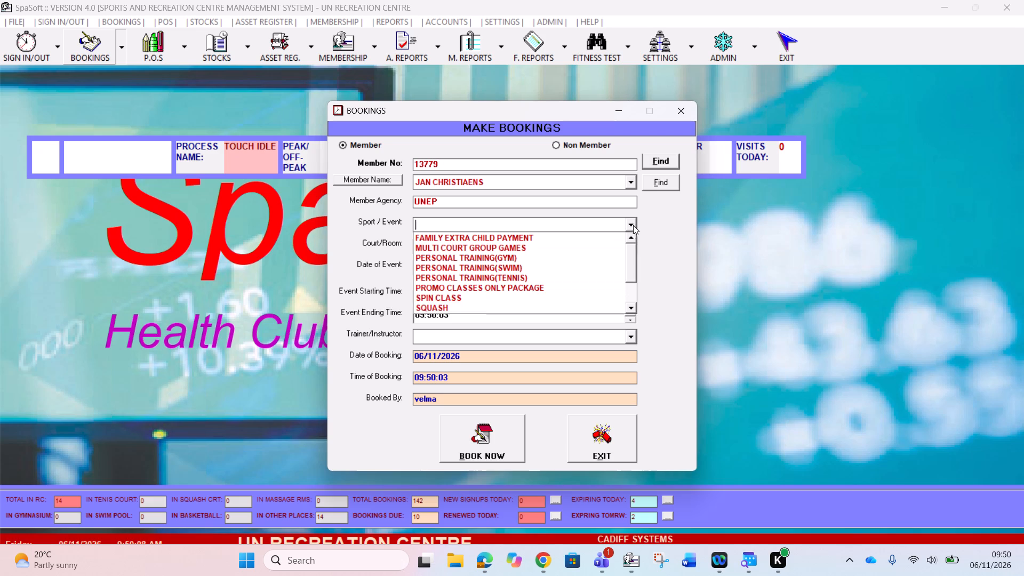
triple_click(631, 307)
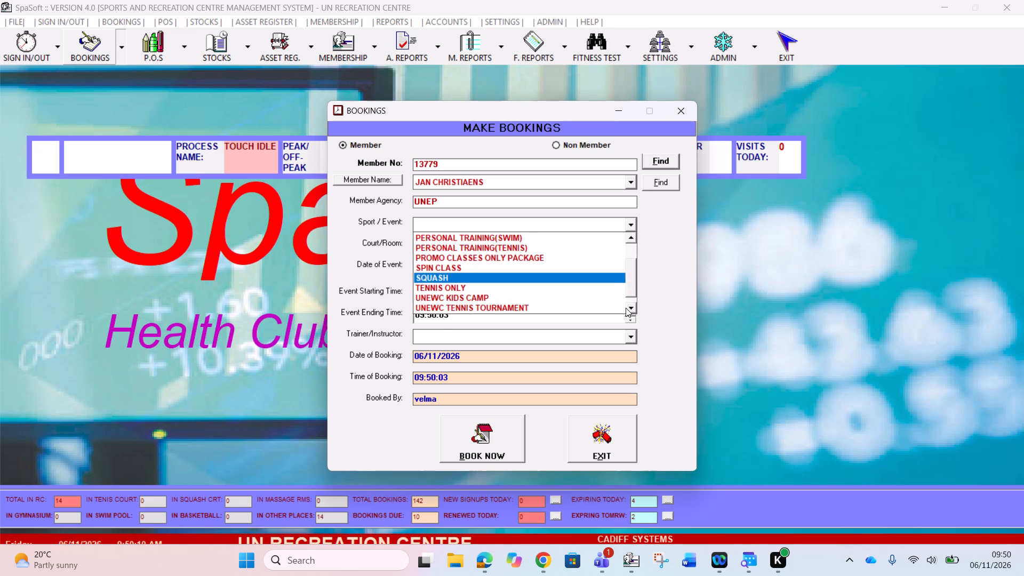
left_click(485, 290)
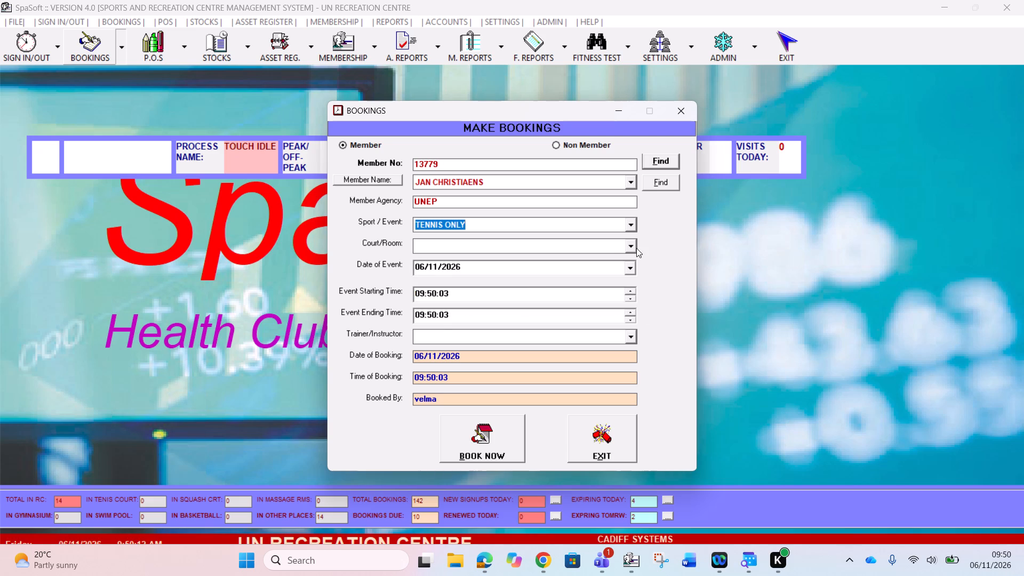
left_click(633, 248)
left_click(502, 270)
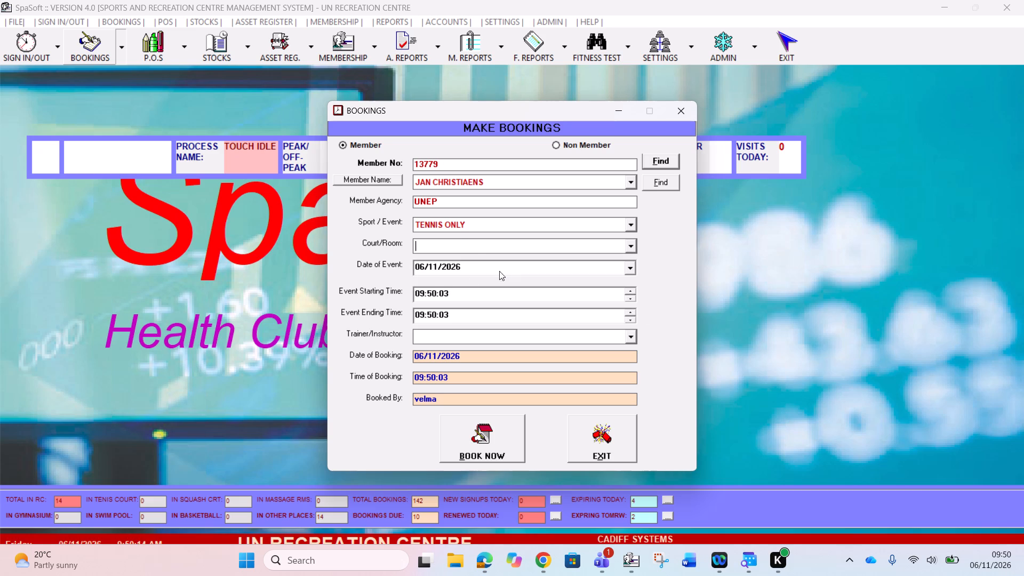
Set the event date to 17/11/2026 and the starting time's hour to 17.
left_click(419, 266)
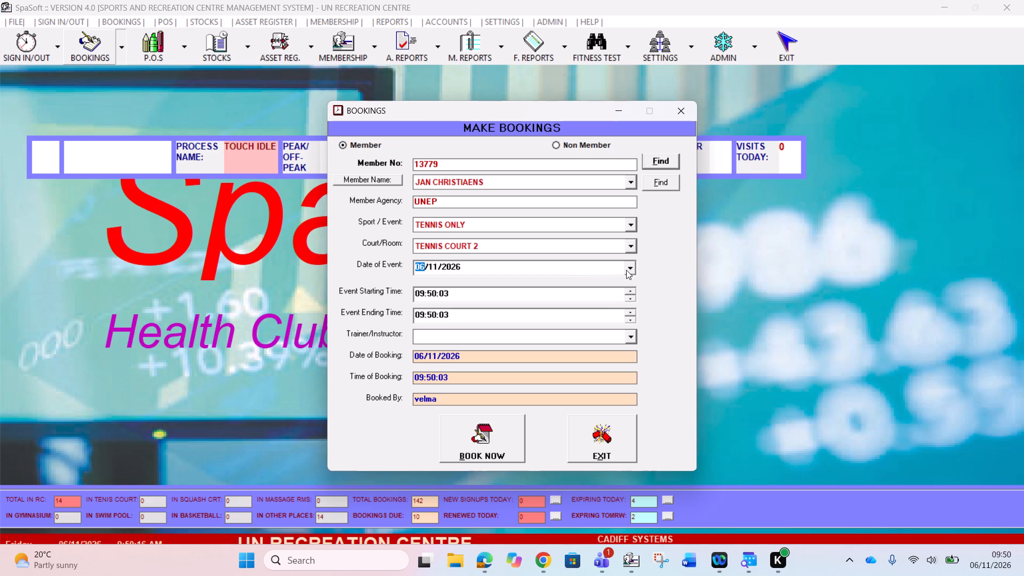
key("1")
key("7")
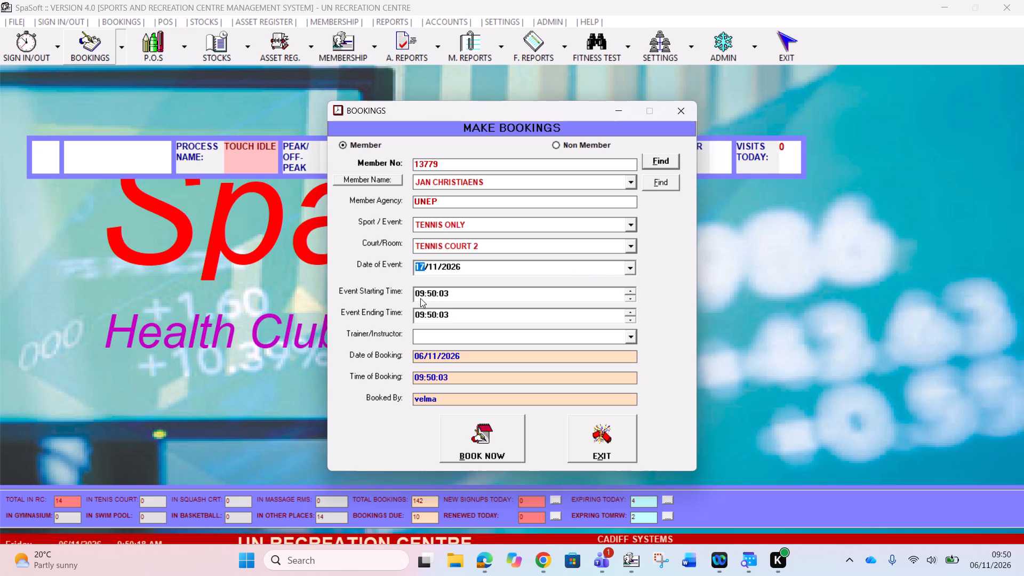
left_click(420, 298)
type("17")
left_click(421, 321)
key("1")
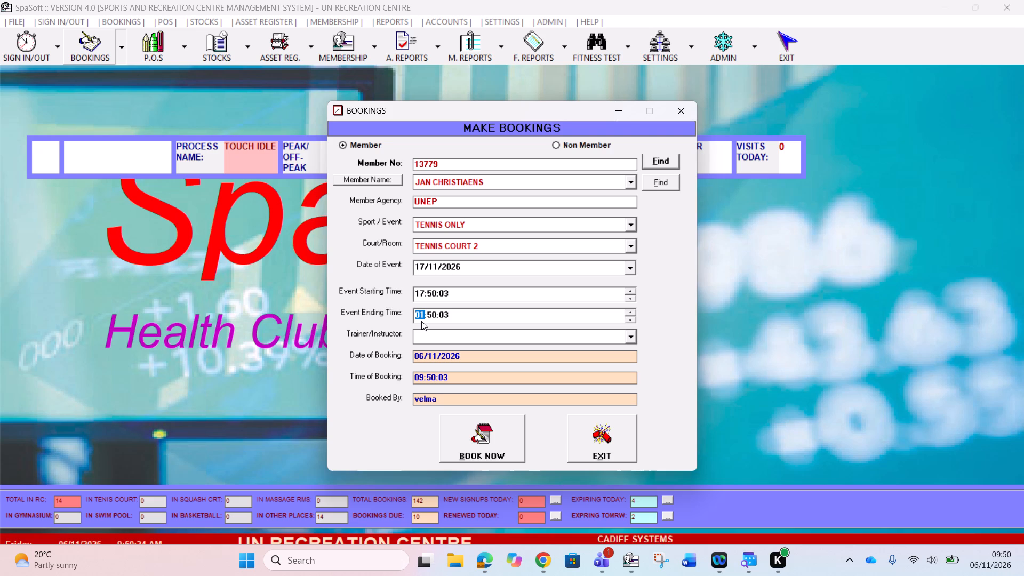
Change the booking's court to TENNIS COURT 1.
left_click(635, 249)
left_click(515, 261)
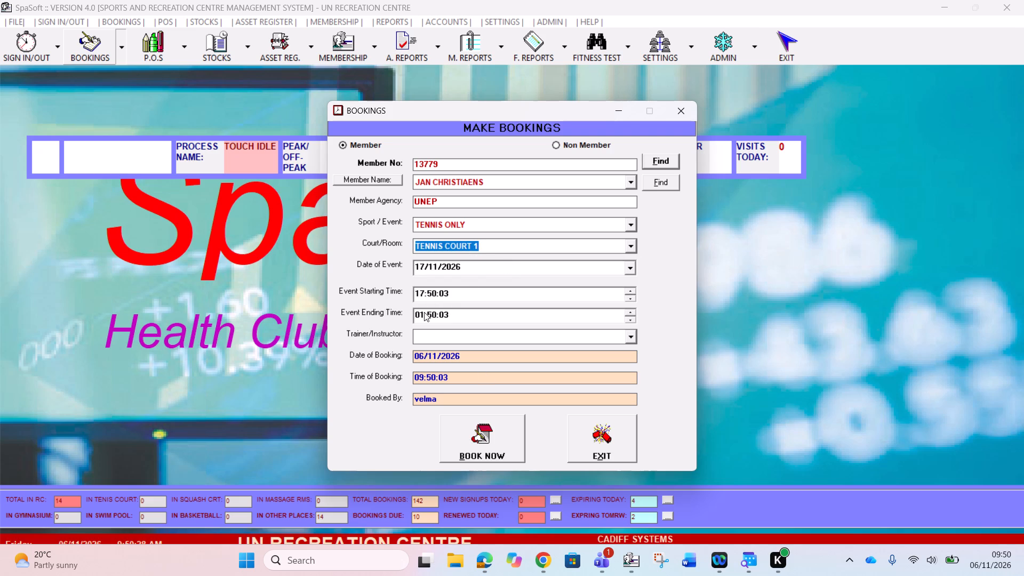
Set the event ending time to 18:00:00 and complete the starting time as 17:00:00.
left_click(425, 314)
type("18")
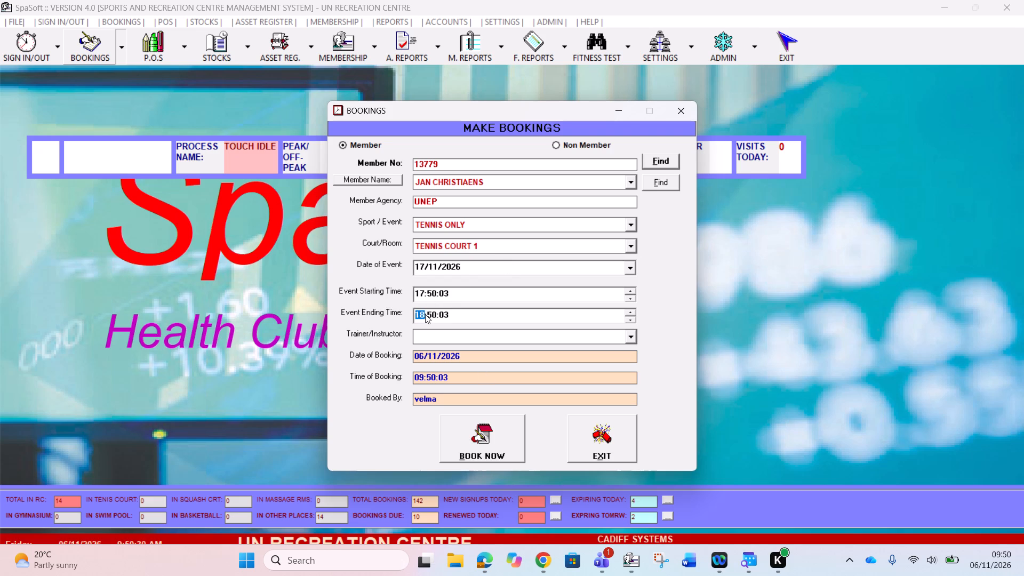
left_click(435, 311)
key("0")
left_click(429, 300)
key("0")
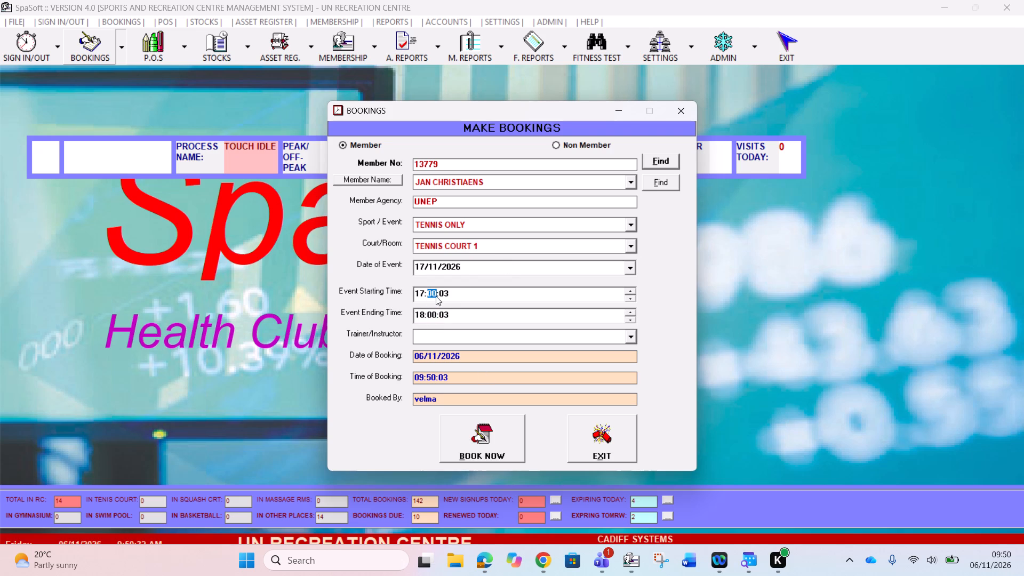
left_click(447, 292)
key("0")
left_click(447, 311)
key("0")
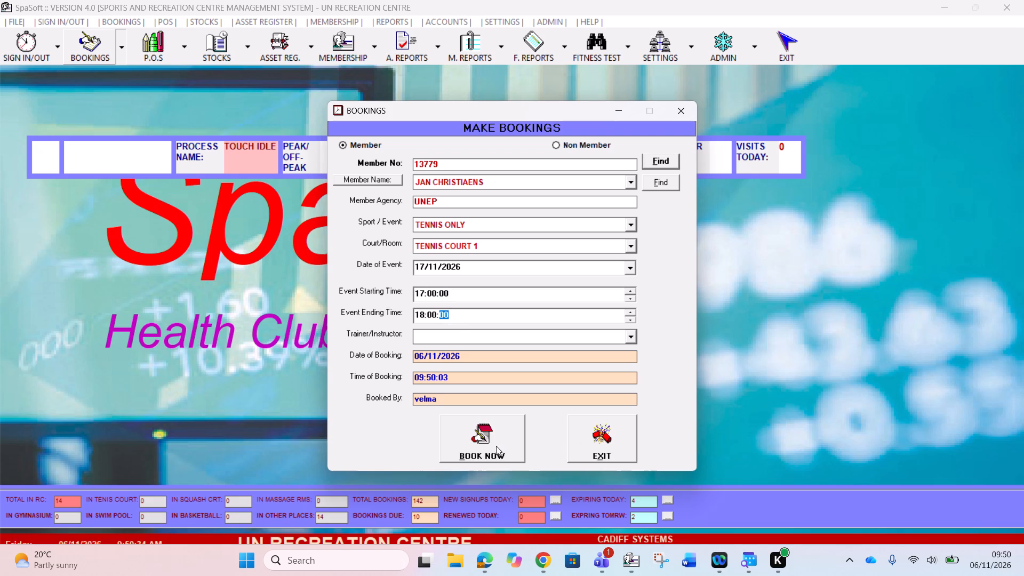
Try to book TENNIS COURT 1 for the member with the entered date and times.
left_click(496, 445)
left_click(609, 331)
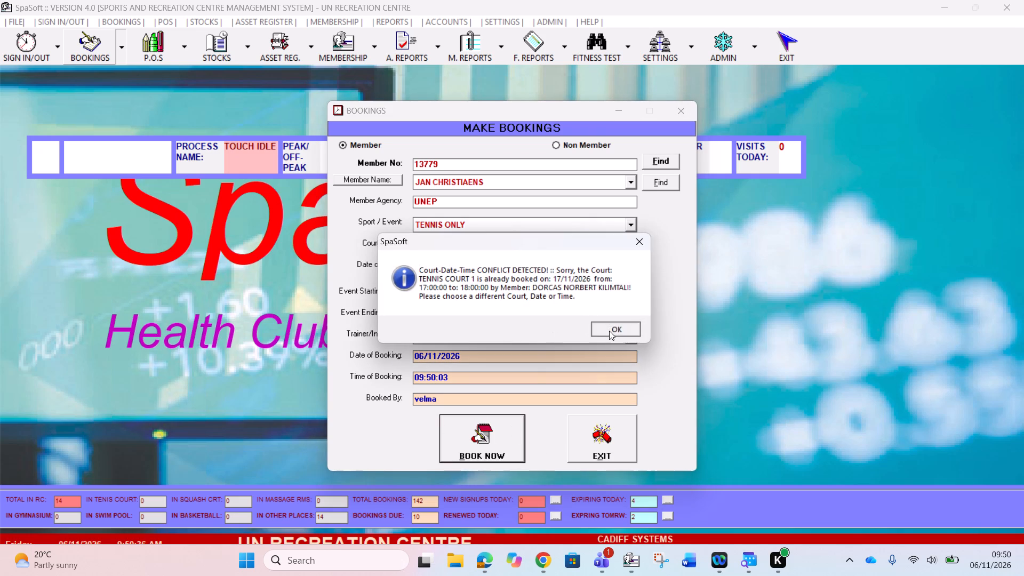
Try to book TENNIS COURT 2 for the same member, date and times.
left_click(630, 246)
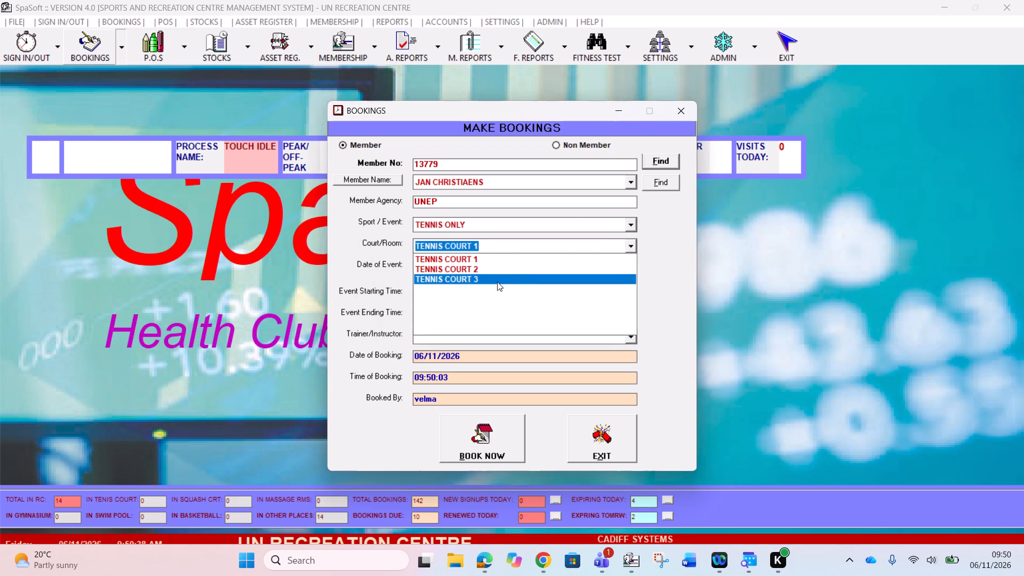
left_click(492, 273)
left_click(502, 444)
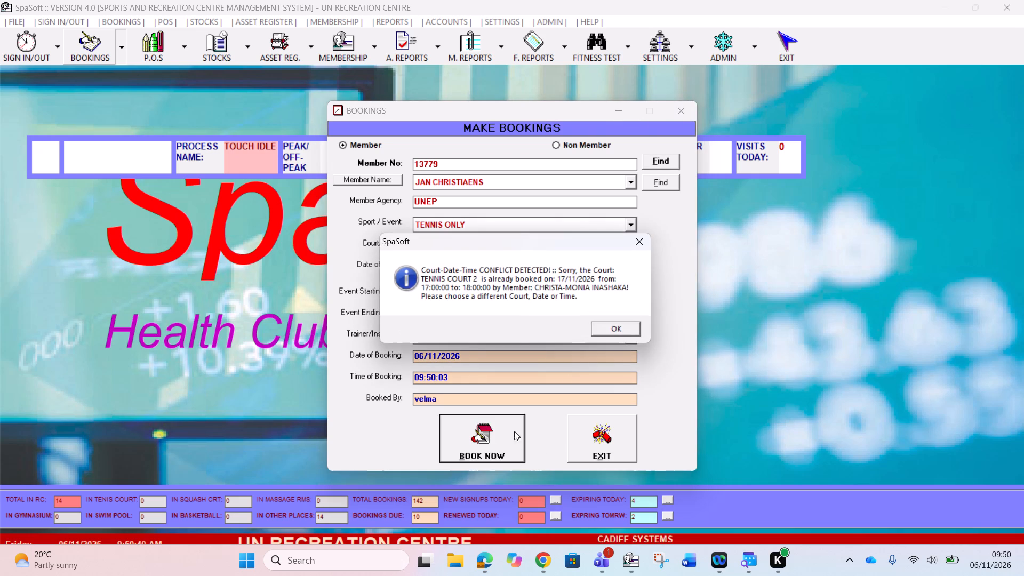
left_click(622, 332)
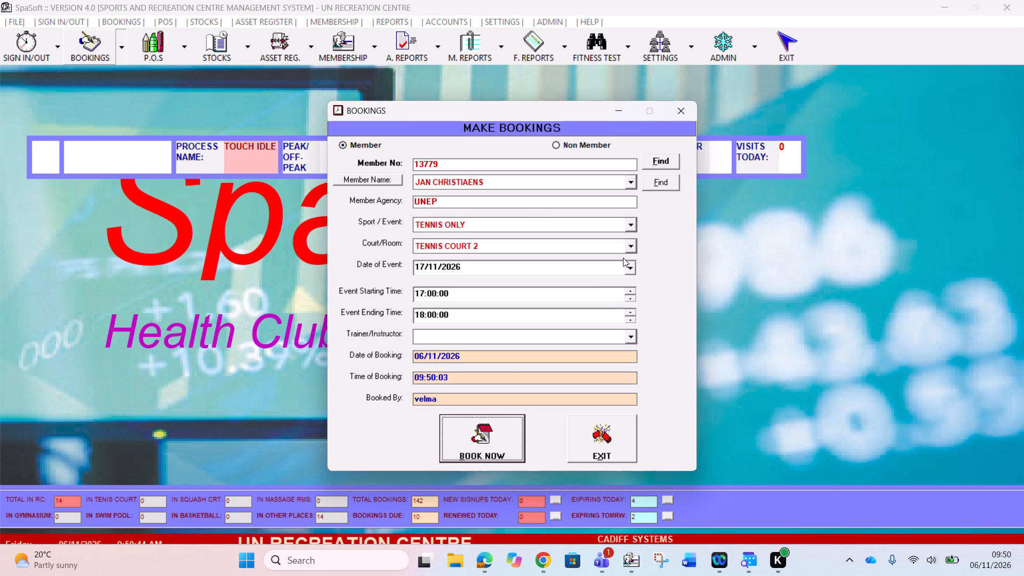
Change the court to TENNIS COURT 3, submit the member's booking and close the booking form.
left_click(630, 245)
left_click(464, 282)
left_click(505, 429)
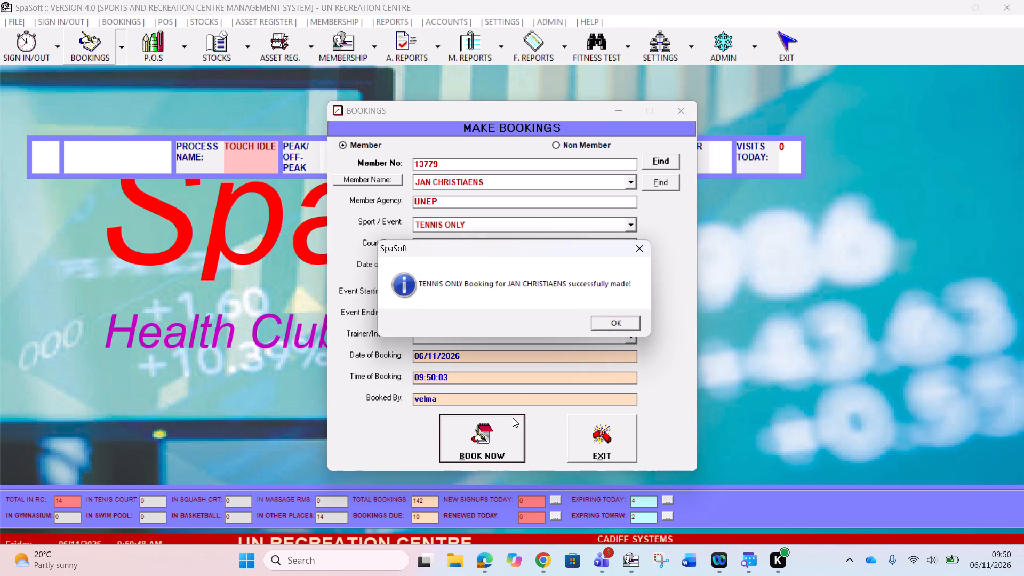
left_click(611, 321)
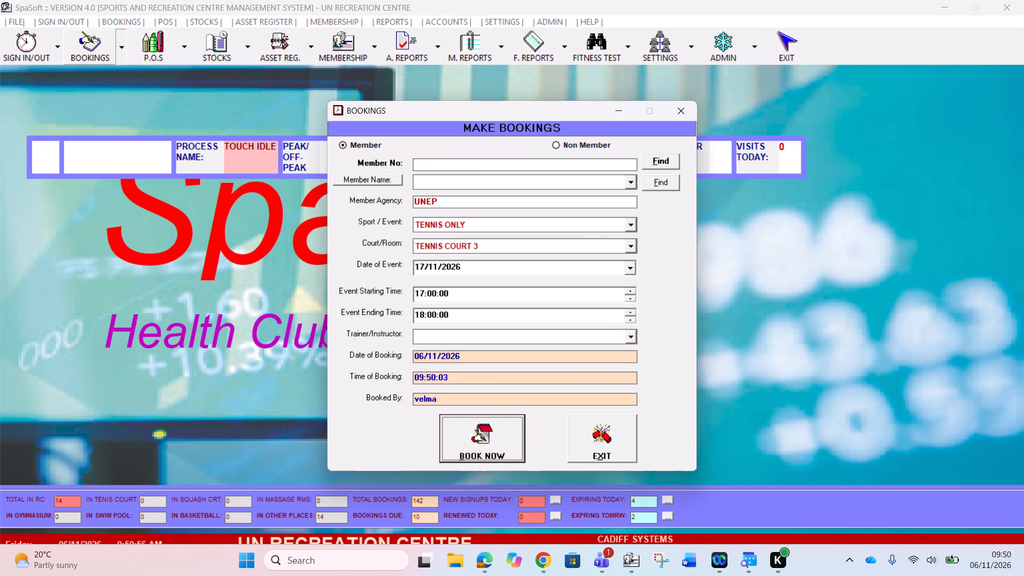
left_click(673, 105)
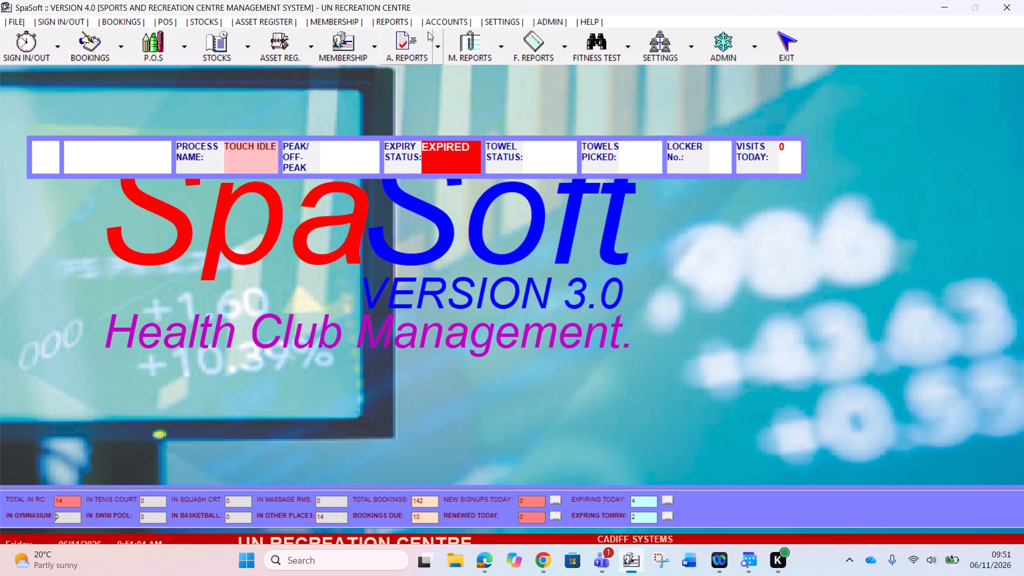
Open the booking adjustments and list the bookings dated from 17/11/2026 to 17/11/2026.
left_click(119, 46)
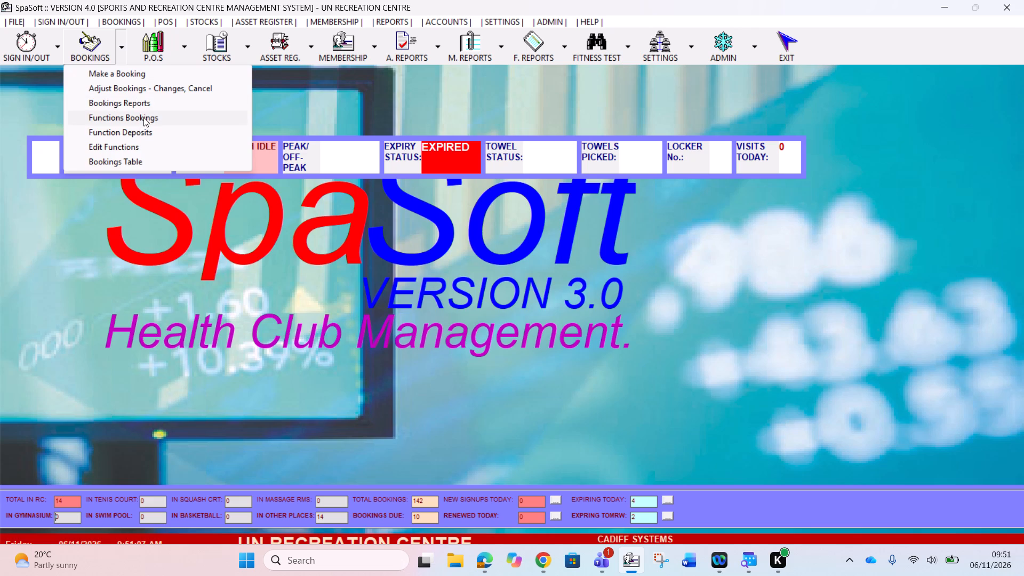
left_click(146, 98)
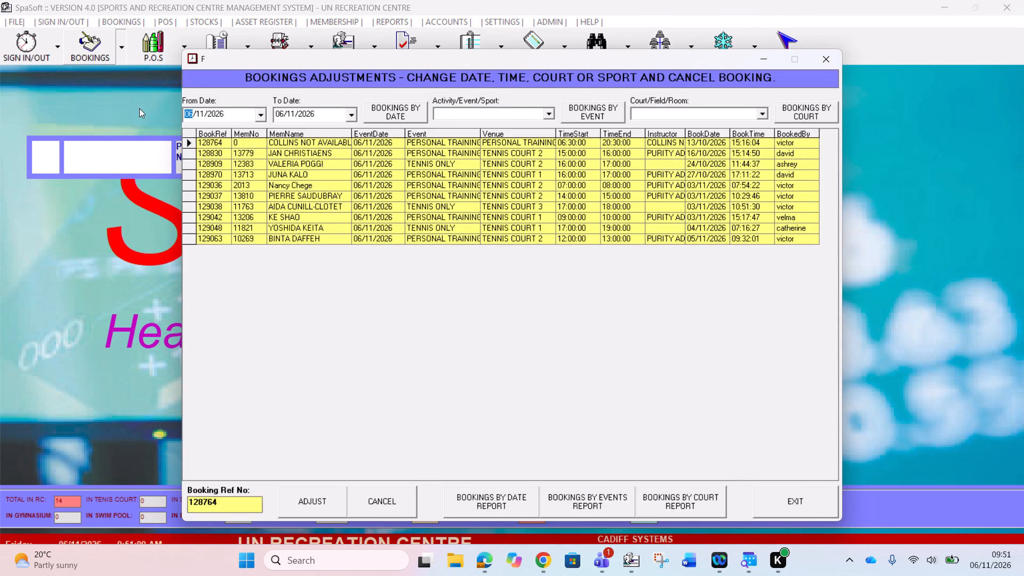
key("1")
key("7")
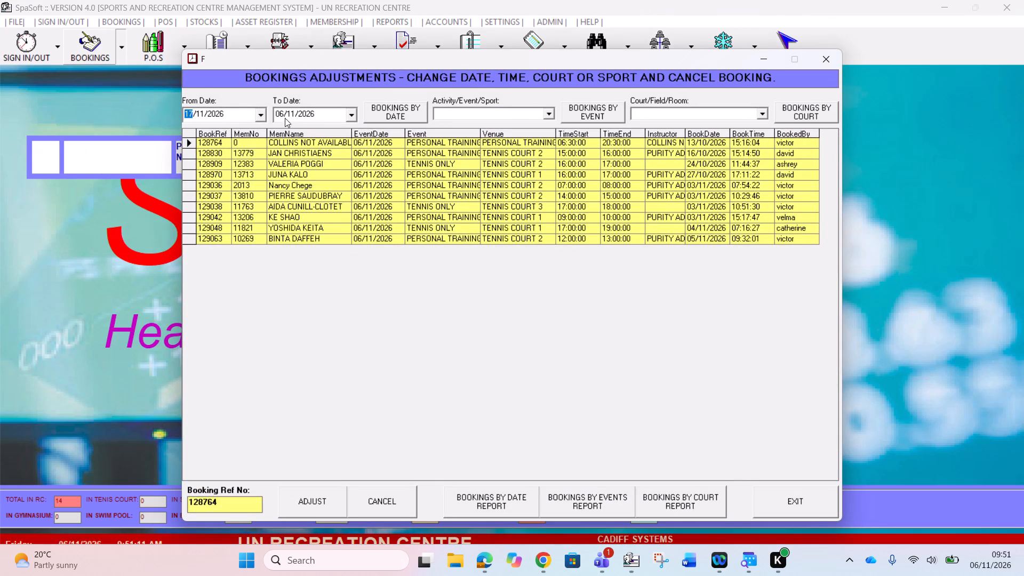
left_click(281, 115)
type("17")
left_click(399, 103)
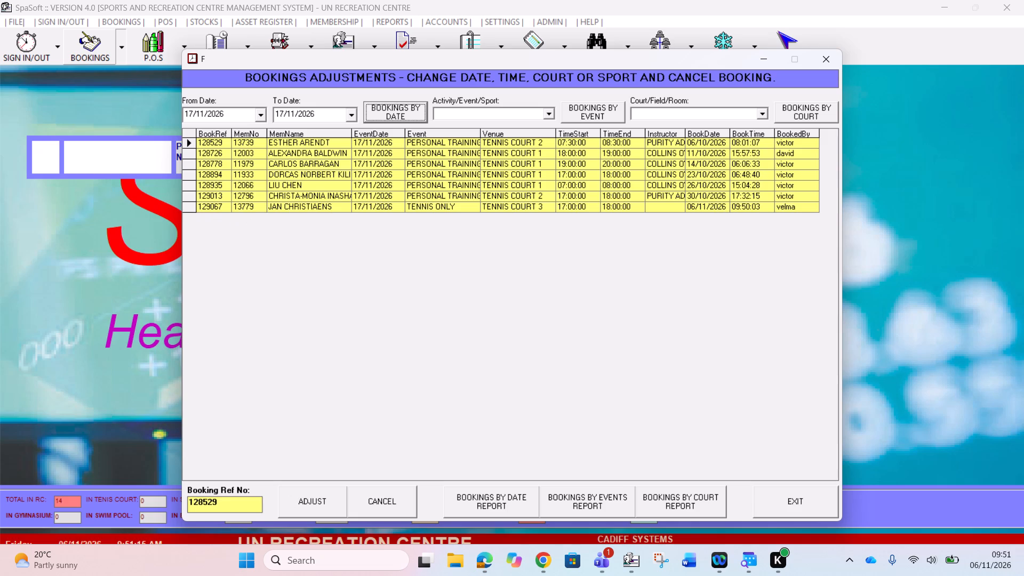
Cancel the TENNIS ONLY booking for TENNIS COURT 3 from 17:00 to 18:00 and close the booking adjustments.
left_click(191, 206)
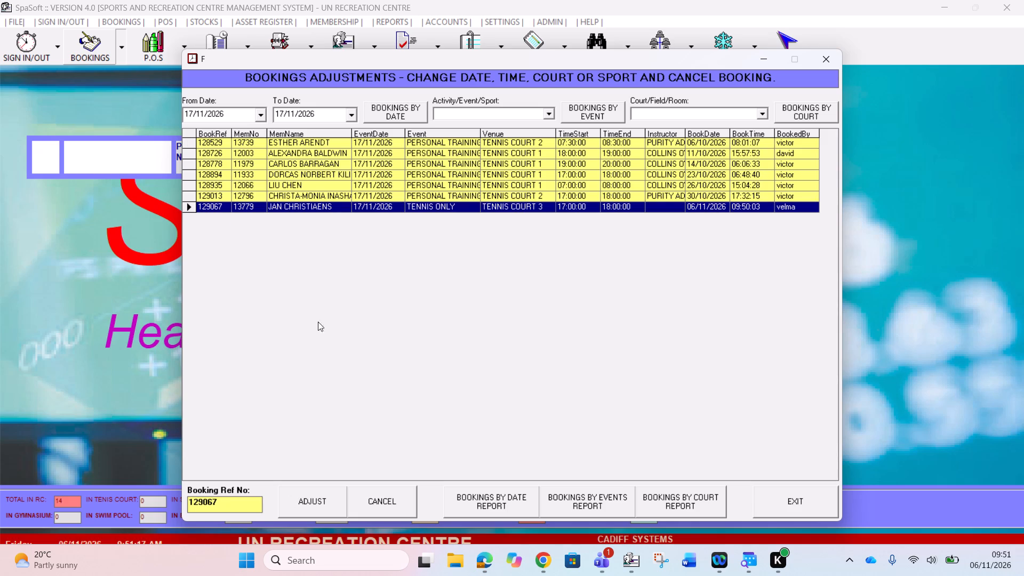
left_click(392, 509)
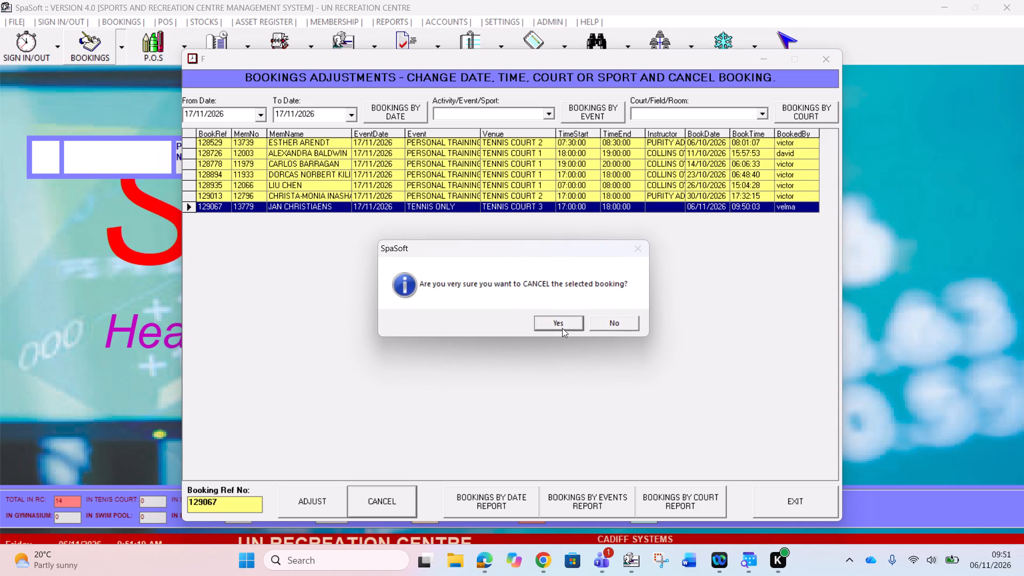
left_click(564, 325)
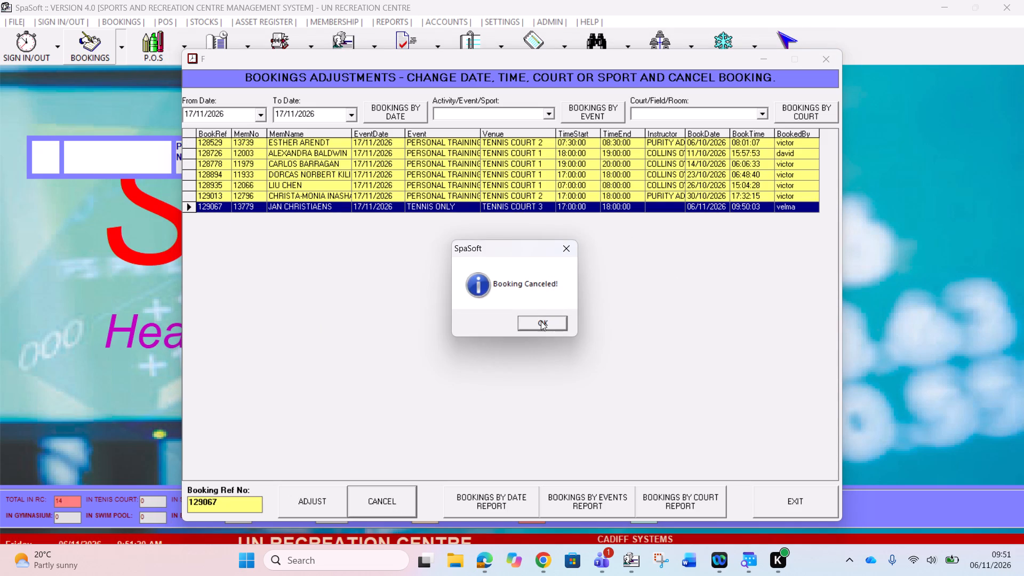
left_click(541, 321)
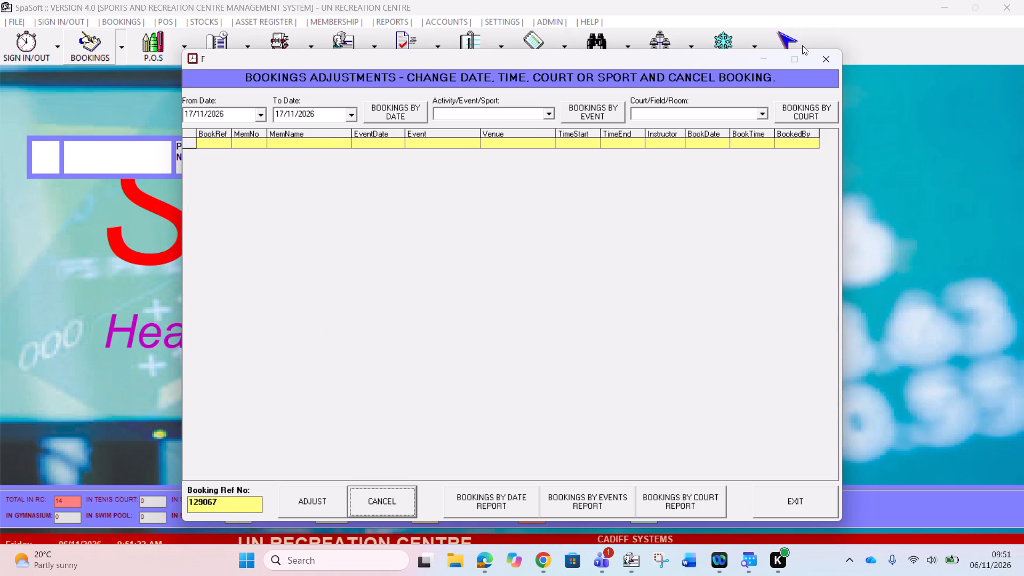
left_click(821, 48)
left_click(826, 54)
Start a new booking and load the UNICEF member by entering the member number.
left_click(119, 43)
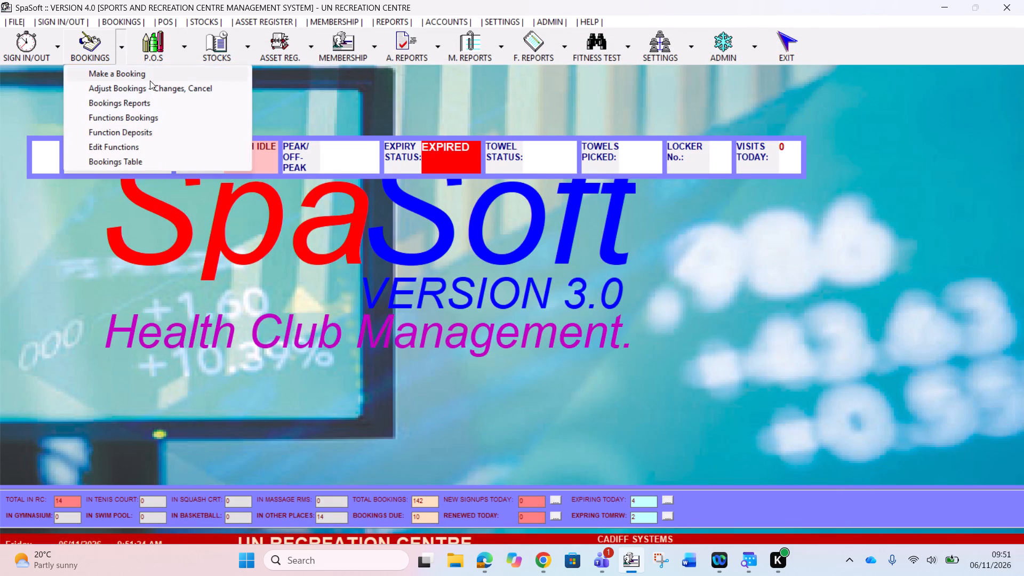
left_click(151, 74)
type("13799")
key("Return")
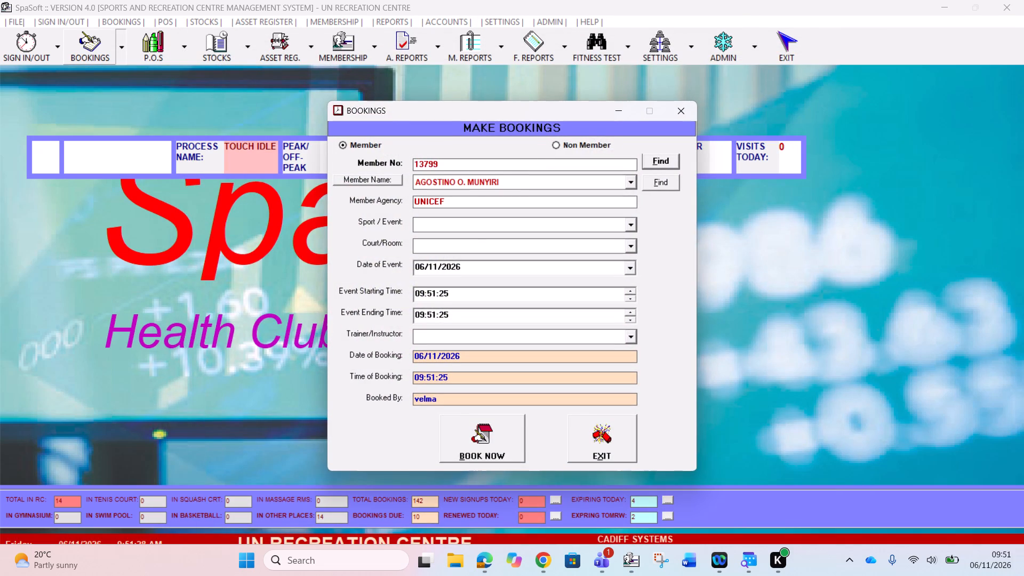
Set the booking's sport to TENNIS ONLY and its court to TENNIS COURT 3.
left_click(632, 226)
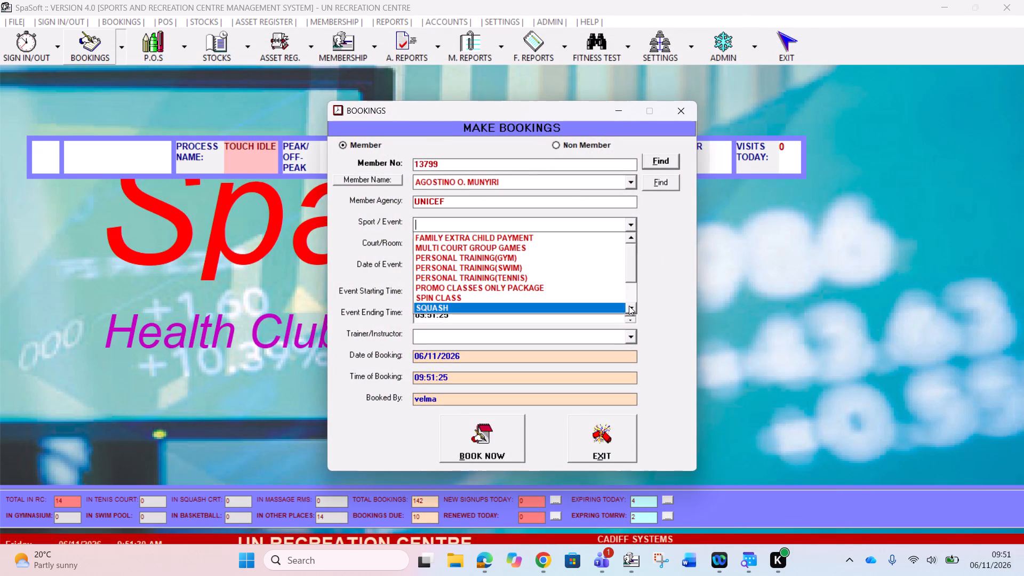
double_click(629, 306)
left_click(522, 294)
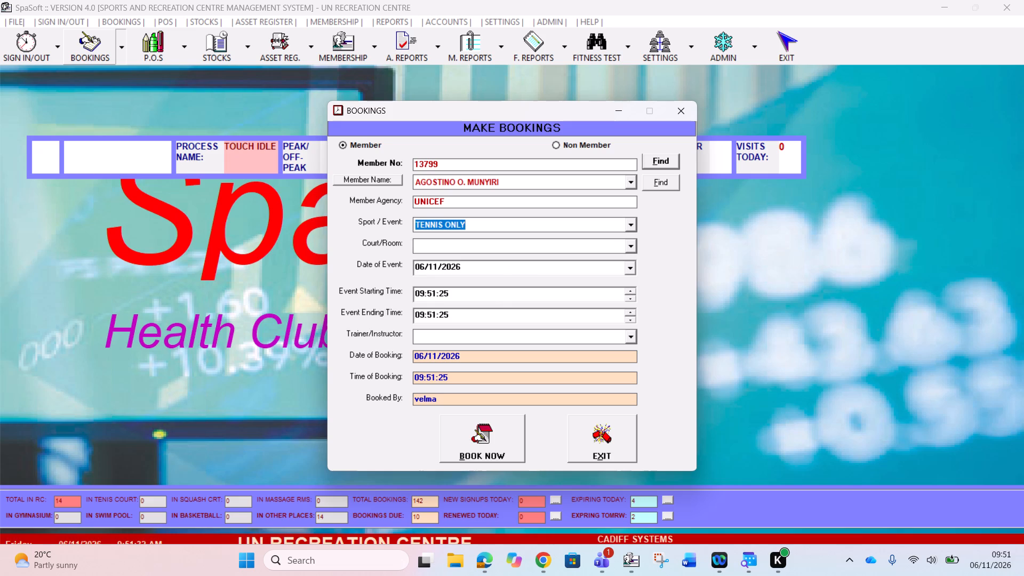
left_click(630, 249)
left_click(474, 277)
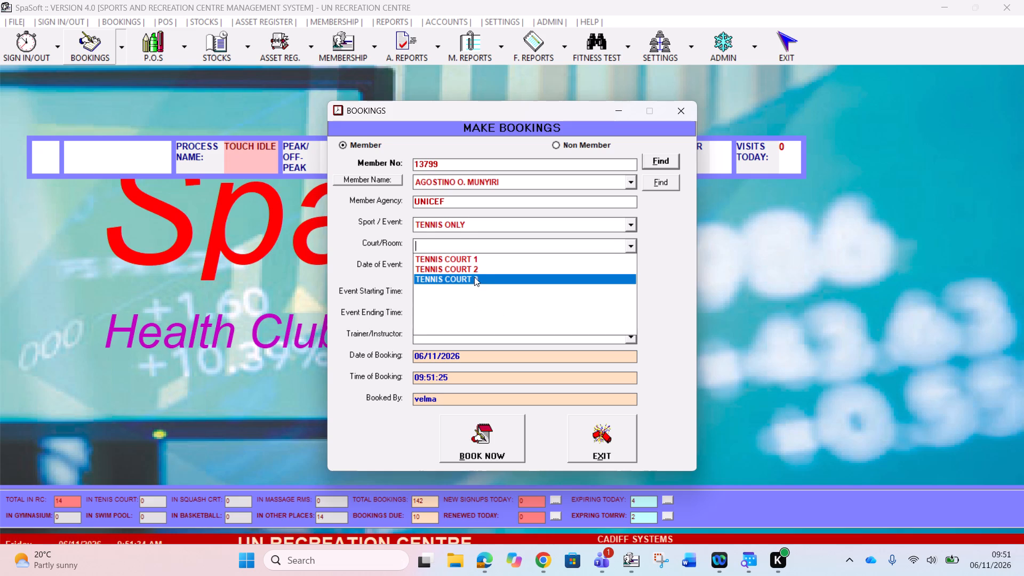
Set the event date to 17/11/2026, starting at 17:00:00 and ending at 19:00:00.
left_click(419, 263)
type("17")
left_click(418, 295)
type("17")
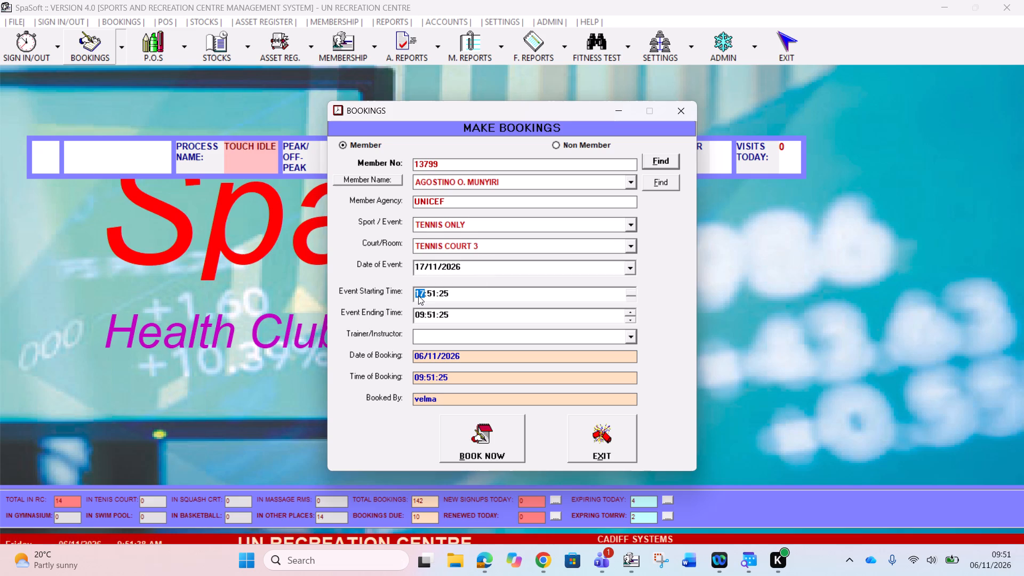
left_click(422, 319)
type("19")
left_click(431, 312)
key("0")
left_click(434, 291)
key("0")
left_click(456, 291)
key("0")
left_click(447, 318)
key("0")
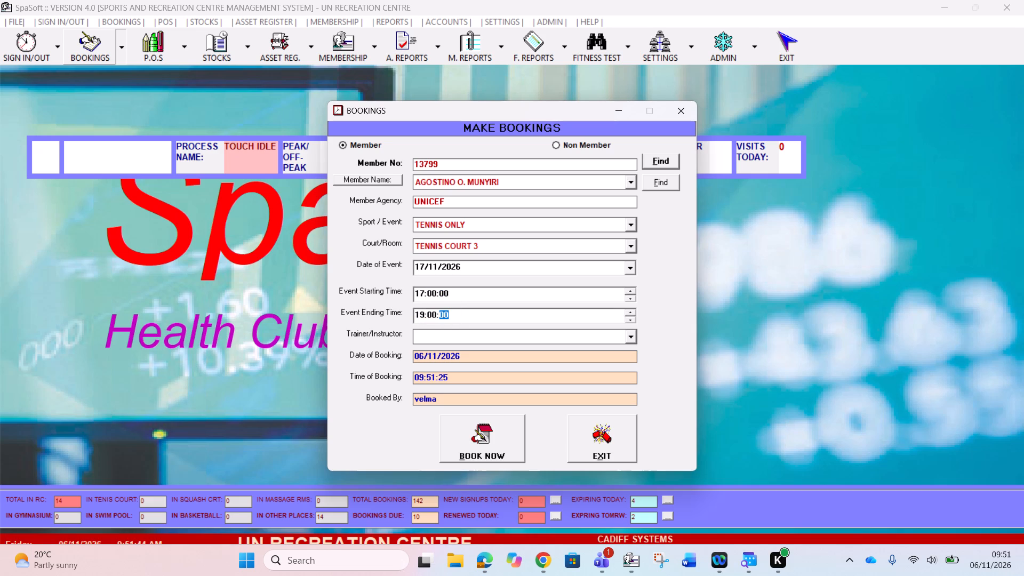
Submit the TENNIS COURT 3 booking for the UNICEF member.
left_click(495, 441)
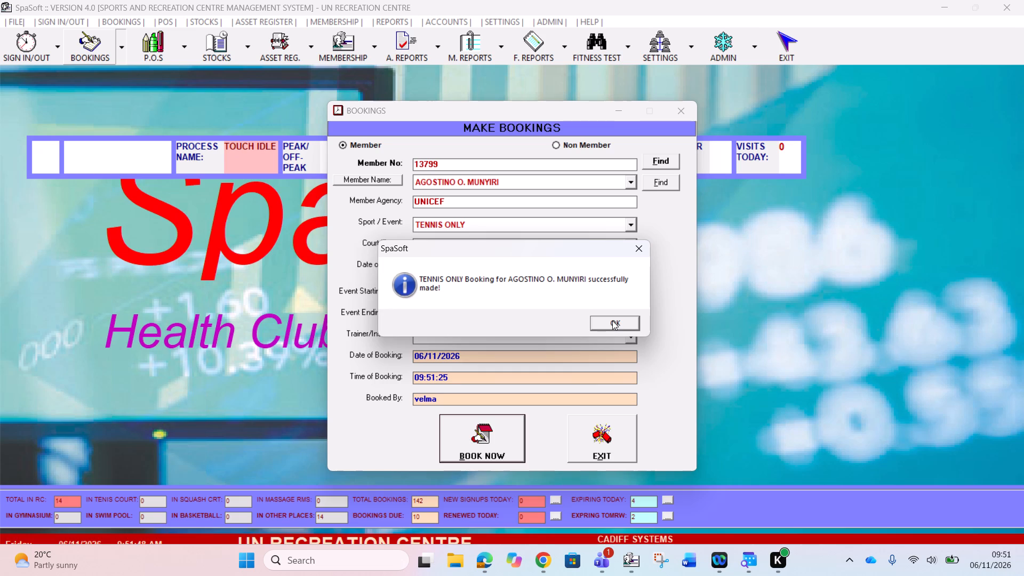
left_click(612, 321)
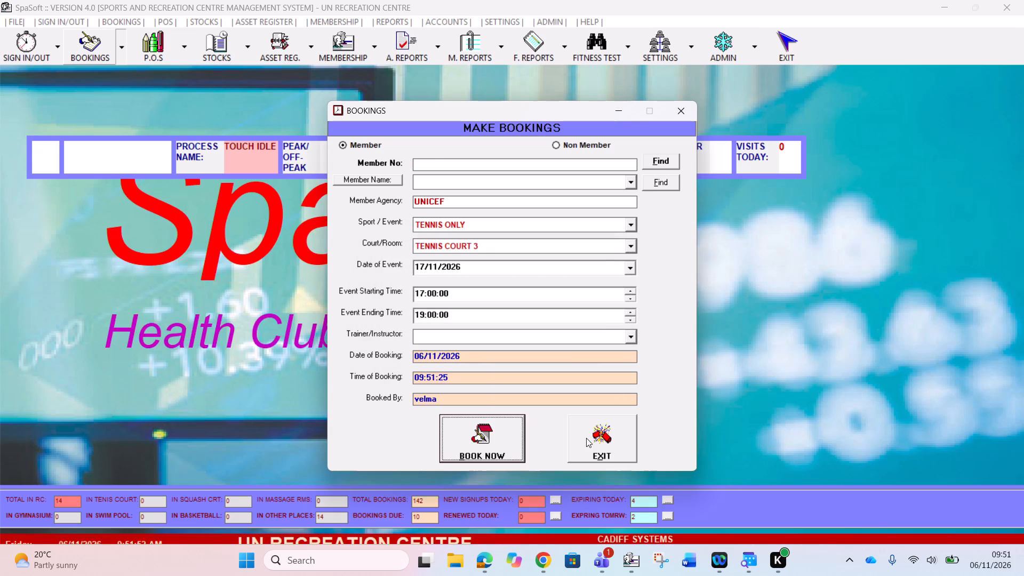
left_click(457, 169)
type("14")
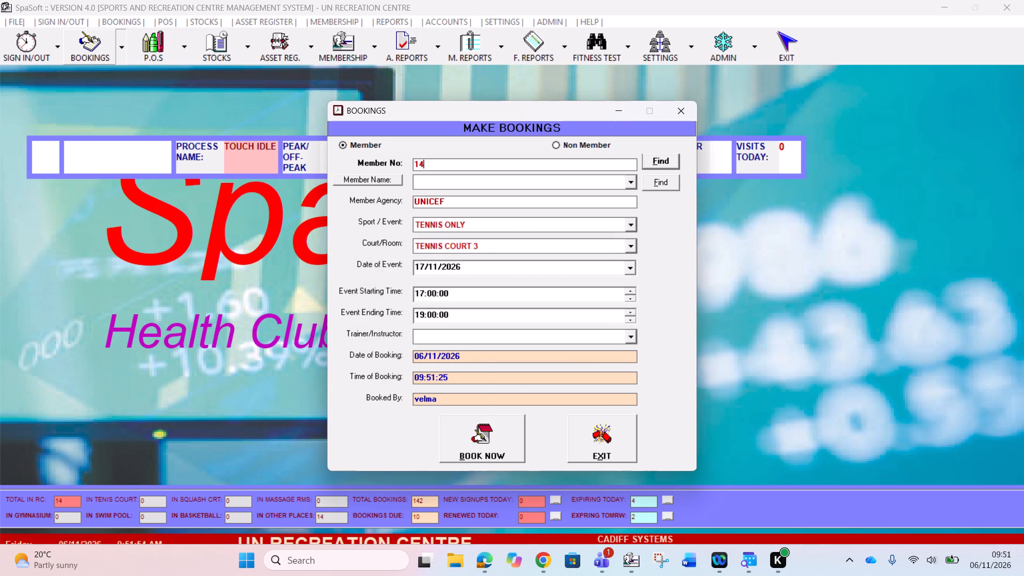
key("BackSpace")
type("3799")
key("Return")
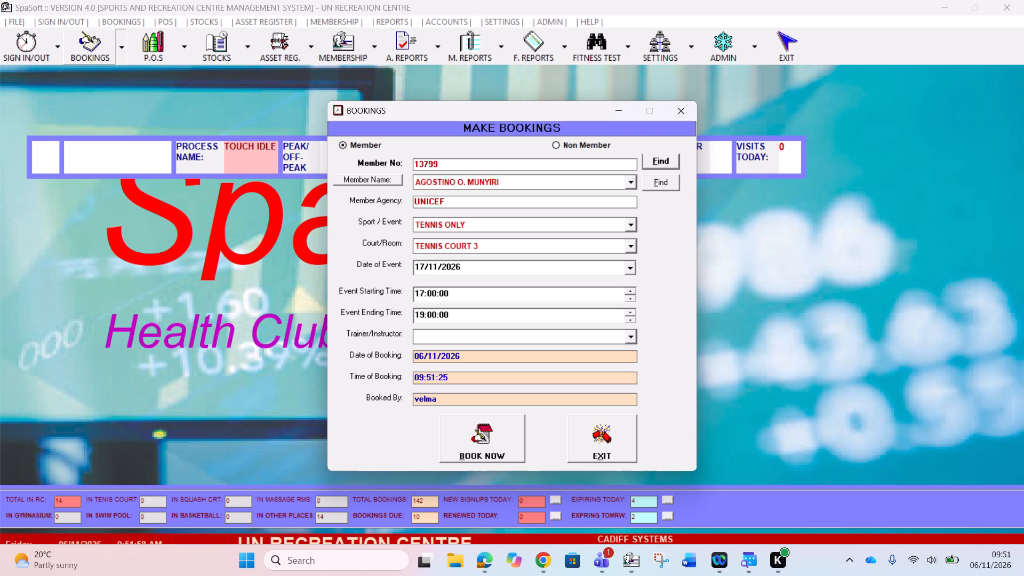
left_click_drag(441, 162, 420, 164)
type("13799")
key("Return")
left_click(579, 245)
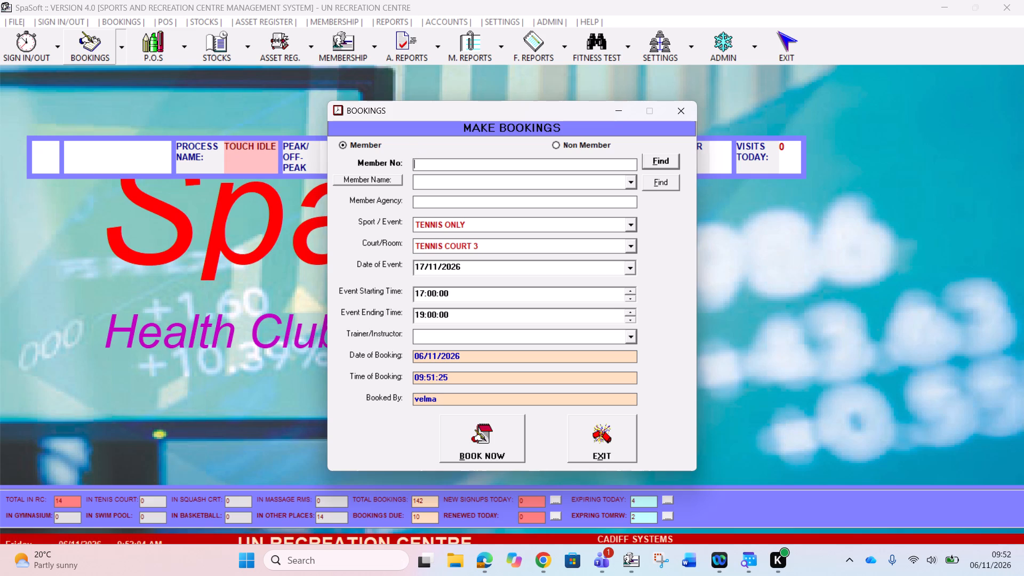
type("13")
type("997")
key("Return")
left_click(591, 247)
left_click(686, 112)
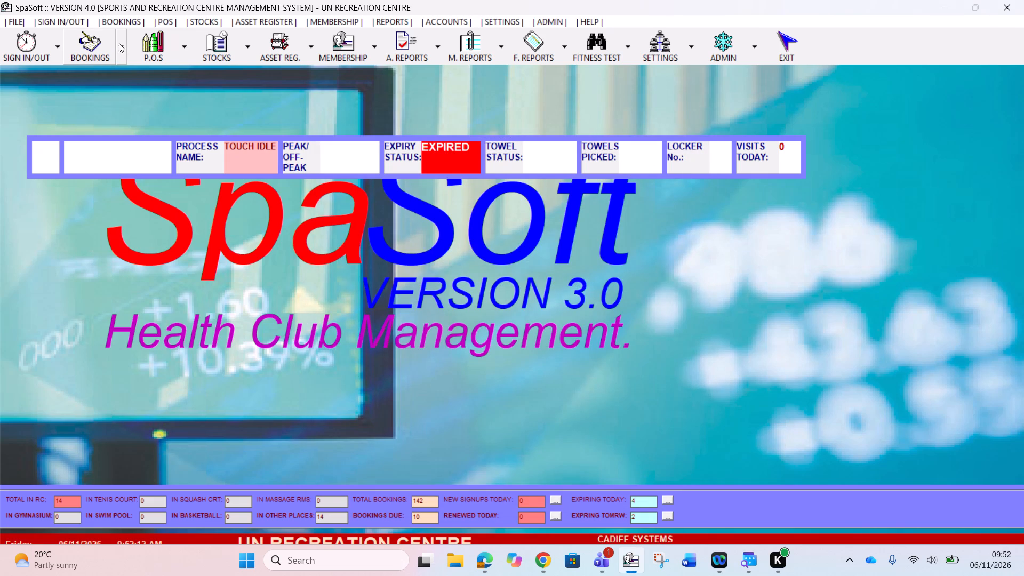
List the existing bookings from 17/11/2026 to 17/11/2026 in the bookings adjustments.
left_click(121, 47)
left_click(135, 107)
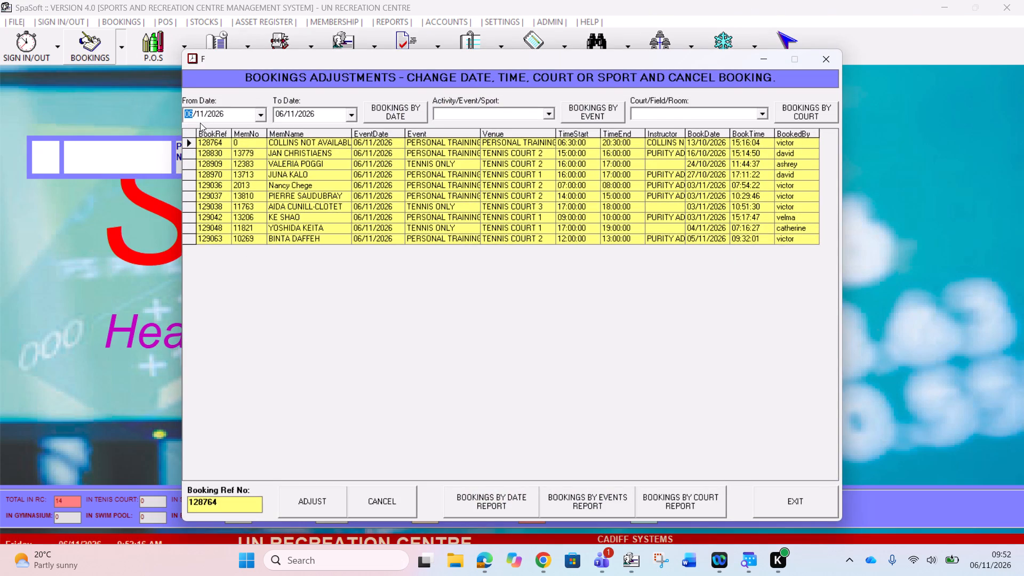
key("1")
key("7")
left_click(277, 110)
key("1")
key("7")
left_click(381, 109)
Copy the member number from the TENNIS COURT 3 booking in the 17/11/2026 list.
left_click(257, 209)
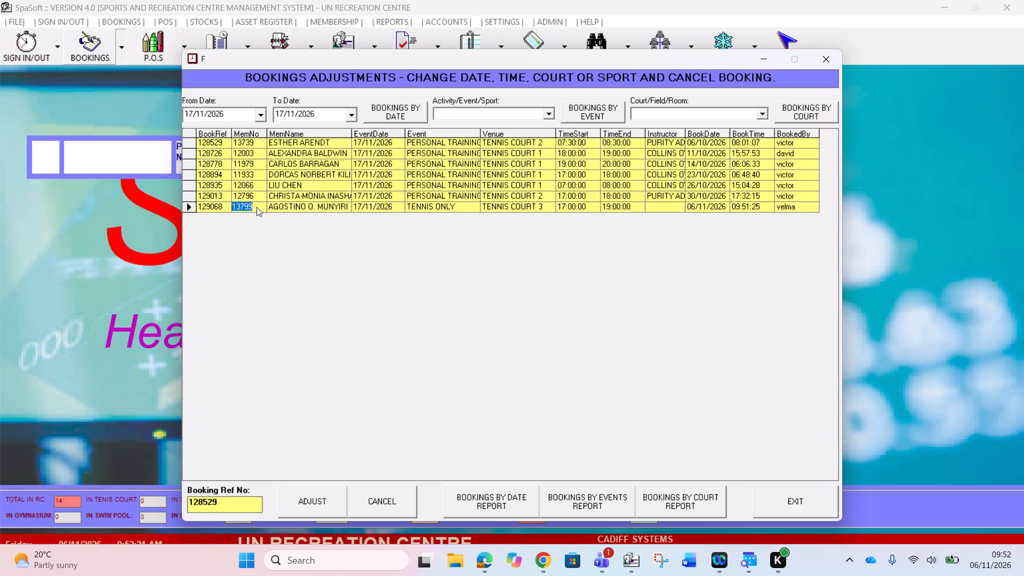
key("ctrl+c")
List the bookings from 24/11/2026 to 24/11/2026 to check court usage, and close the bookings adjustments.
left_click(185, 117)
key("1")
key("BackSpace")
type("24")
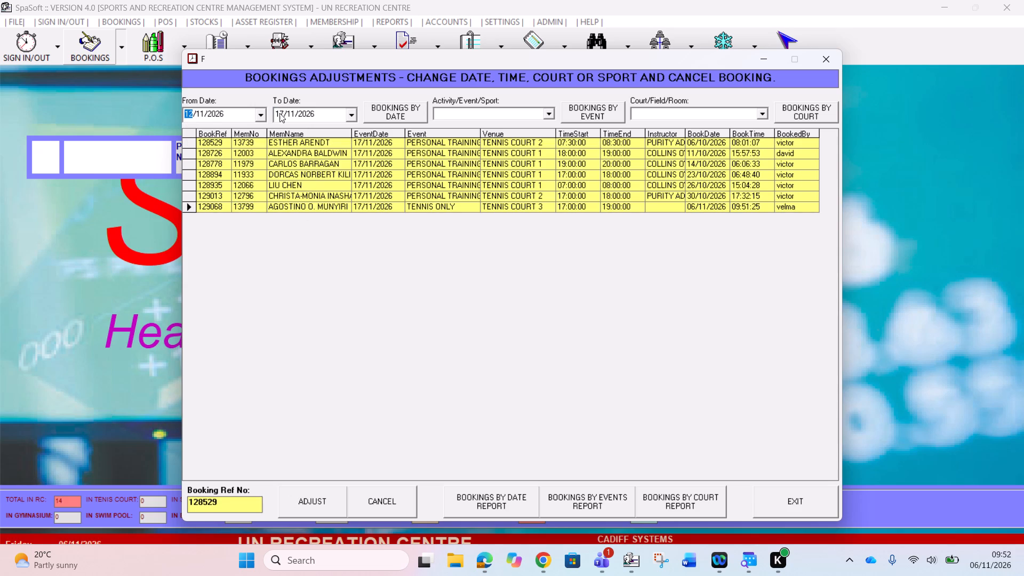
key("2")
key("4")
left_click(280, 117)
type("24")
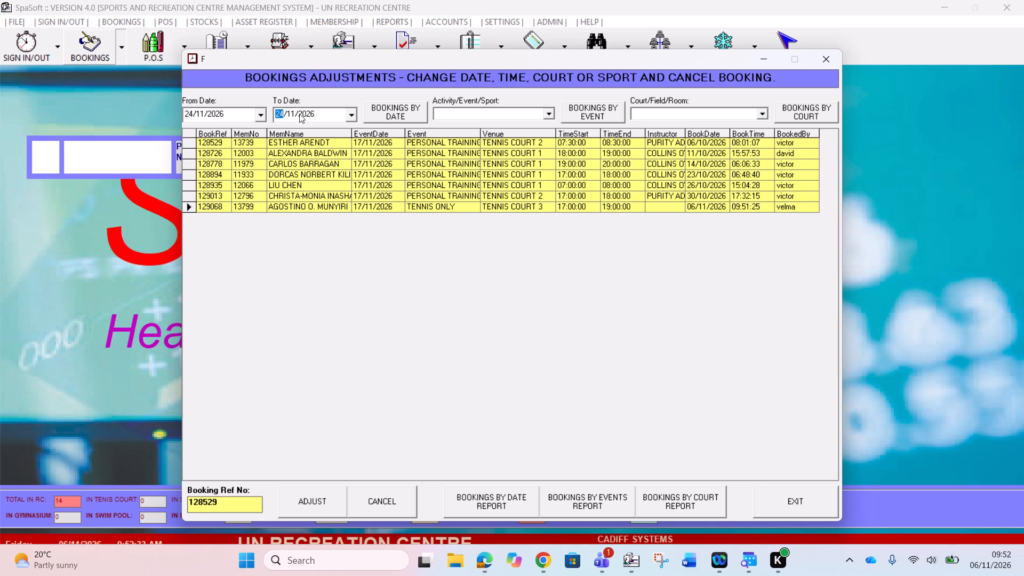
left_click(374, 113)
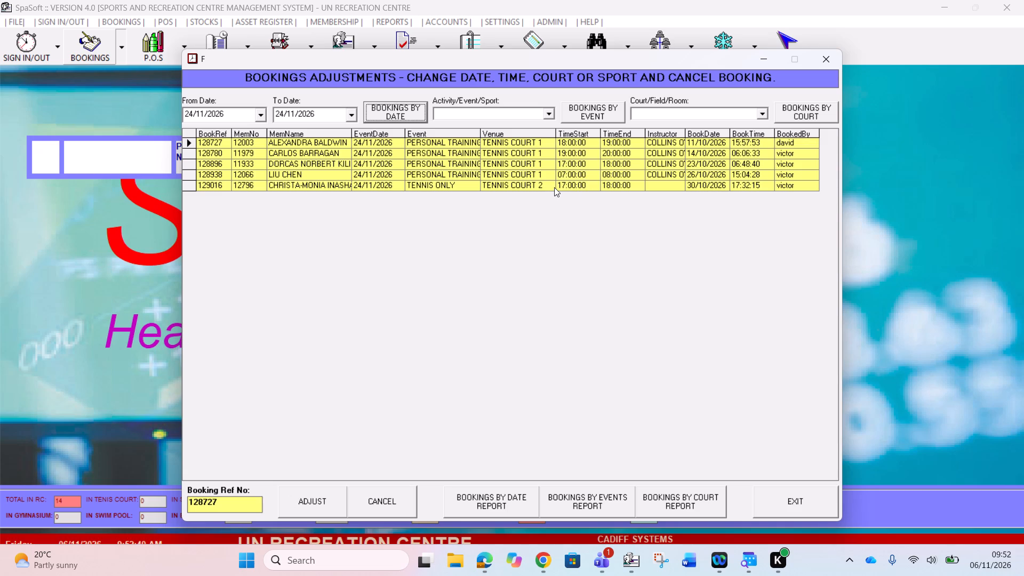
left_click(525, 172)
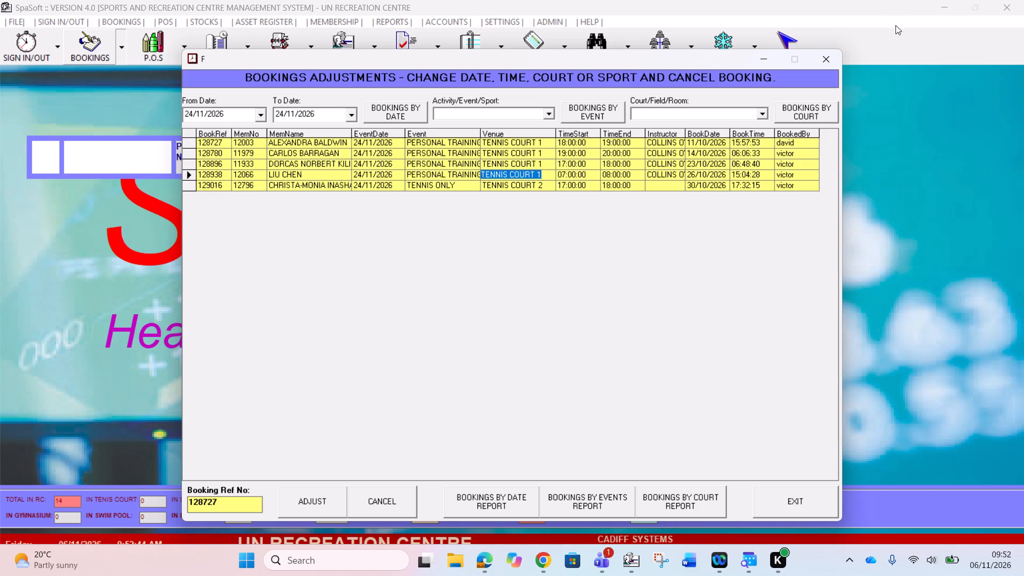
left_click(825, 53)
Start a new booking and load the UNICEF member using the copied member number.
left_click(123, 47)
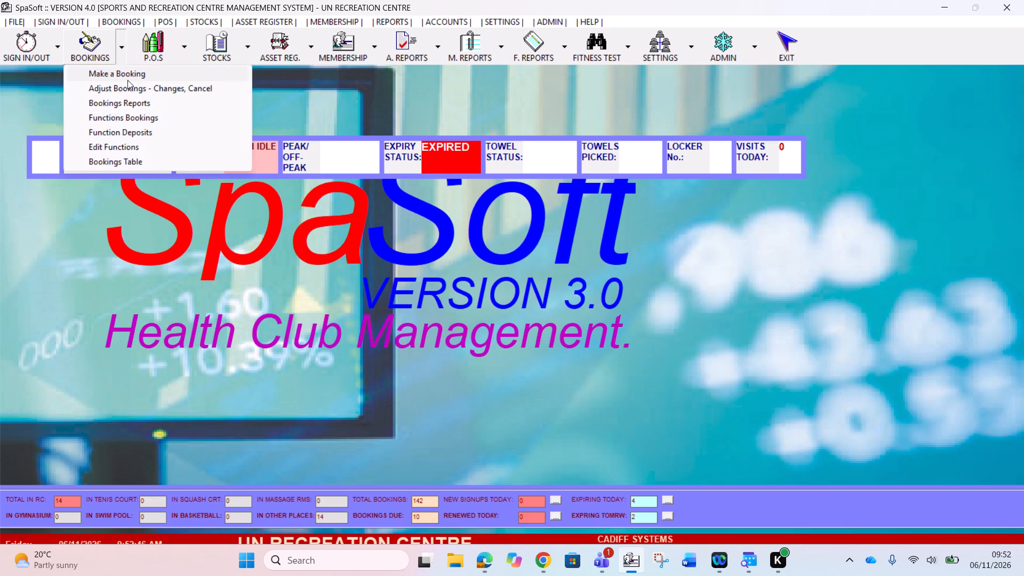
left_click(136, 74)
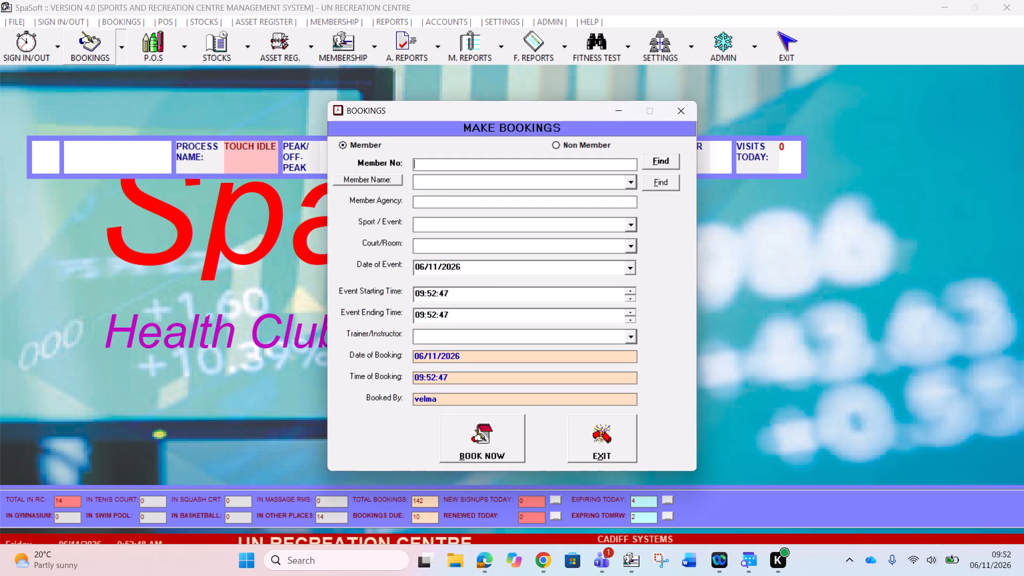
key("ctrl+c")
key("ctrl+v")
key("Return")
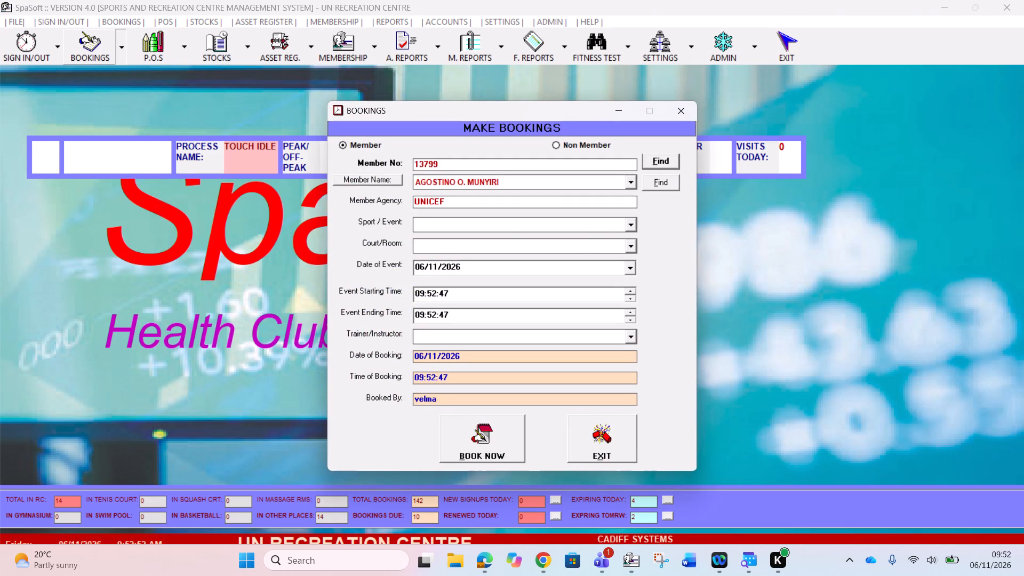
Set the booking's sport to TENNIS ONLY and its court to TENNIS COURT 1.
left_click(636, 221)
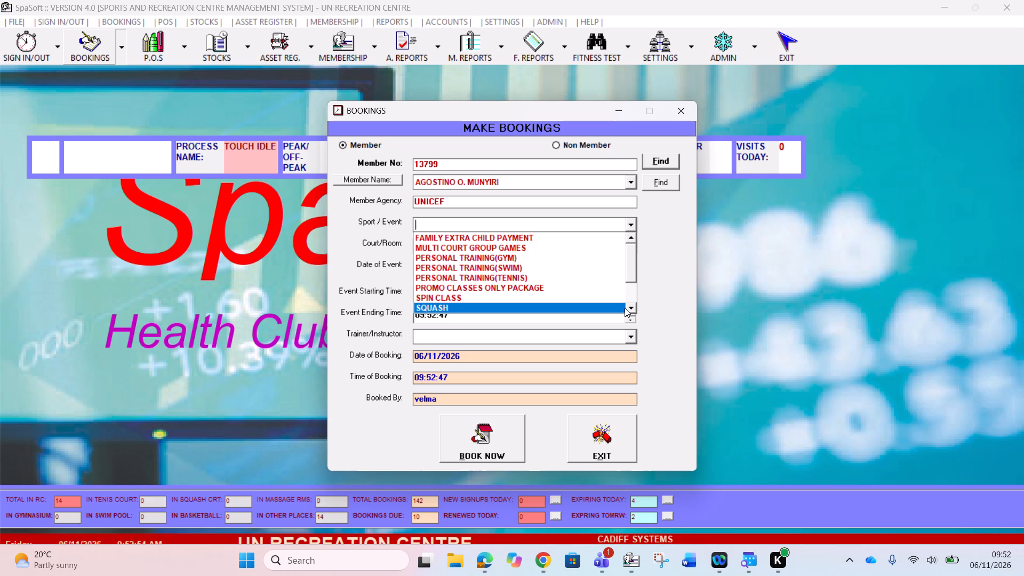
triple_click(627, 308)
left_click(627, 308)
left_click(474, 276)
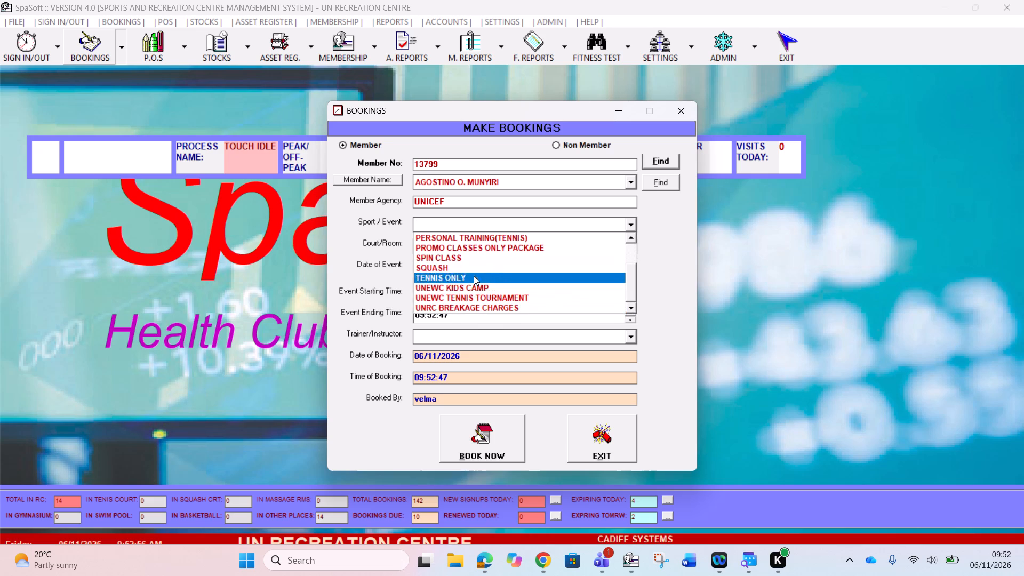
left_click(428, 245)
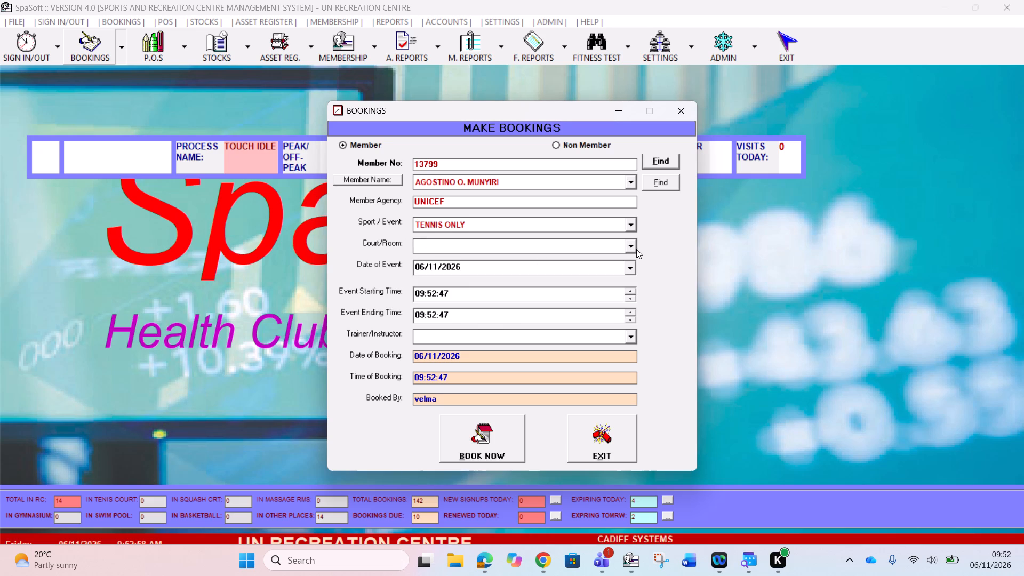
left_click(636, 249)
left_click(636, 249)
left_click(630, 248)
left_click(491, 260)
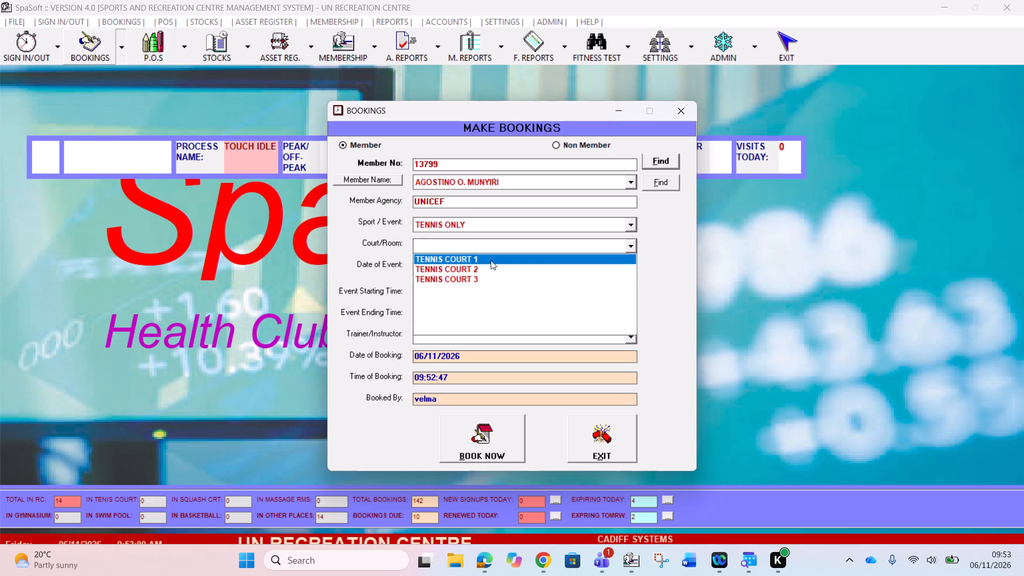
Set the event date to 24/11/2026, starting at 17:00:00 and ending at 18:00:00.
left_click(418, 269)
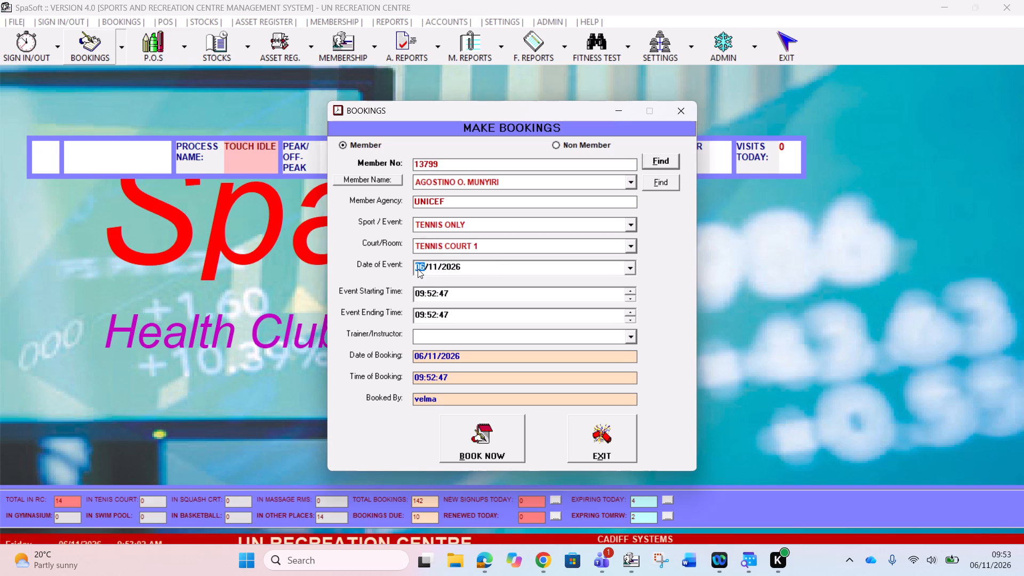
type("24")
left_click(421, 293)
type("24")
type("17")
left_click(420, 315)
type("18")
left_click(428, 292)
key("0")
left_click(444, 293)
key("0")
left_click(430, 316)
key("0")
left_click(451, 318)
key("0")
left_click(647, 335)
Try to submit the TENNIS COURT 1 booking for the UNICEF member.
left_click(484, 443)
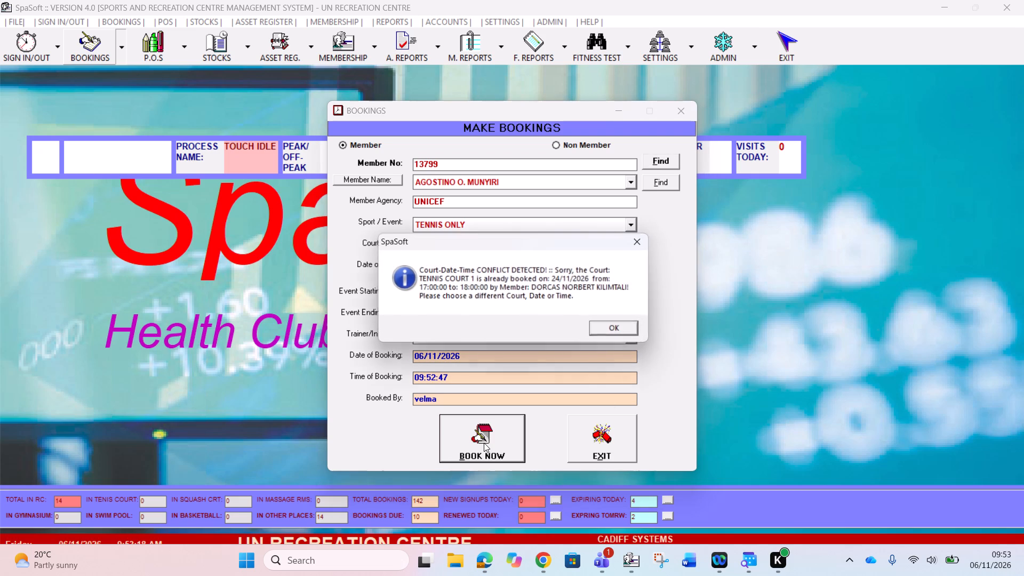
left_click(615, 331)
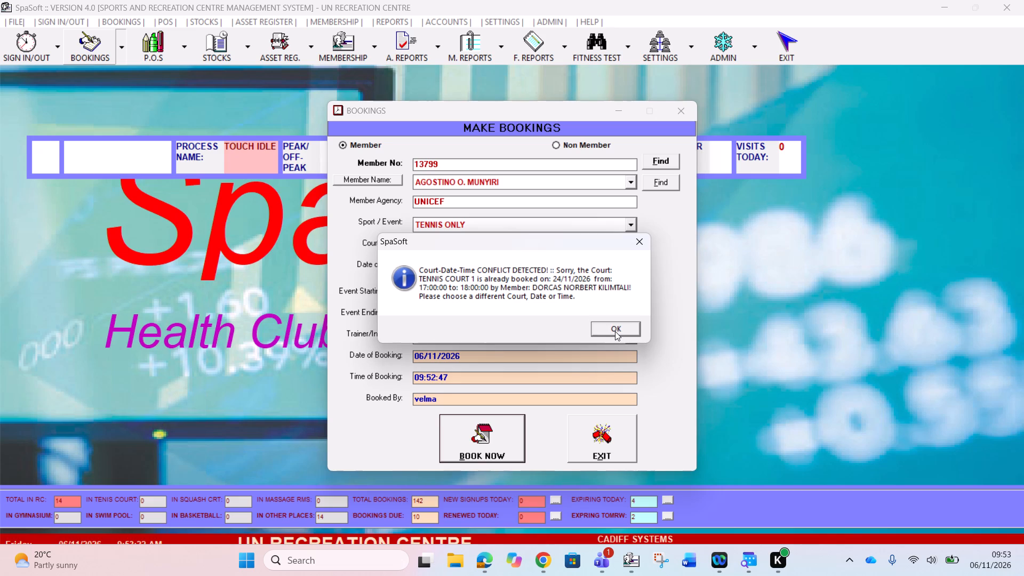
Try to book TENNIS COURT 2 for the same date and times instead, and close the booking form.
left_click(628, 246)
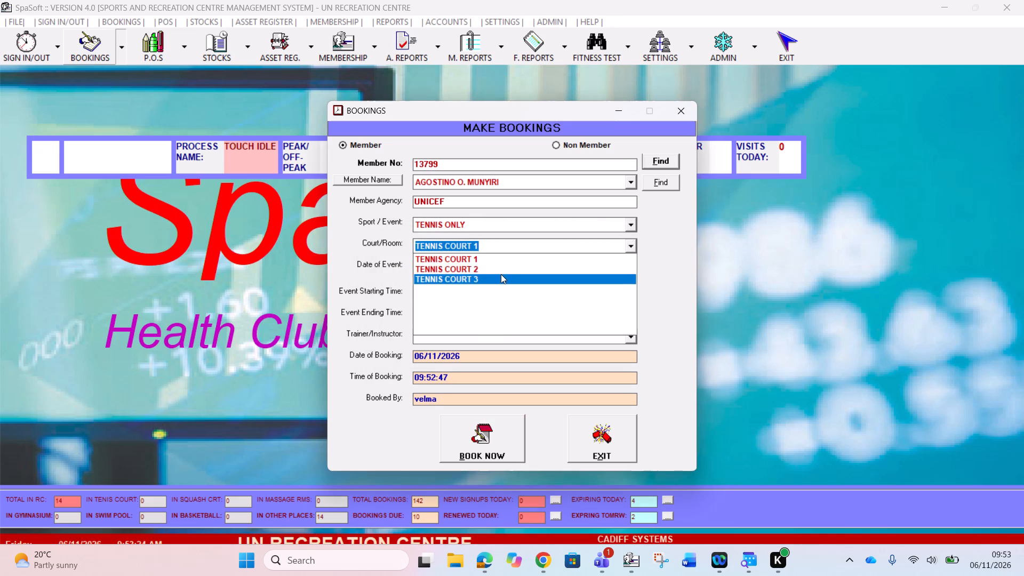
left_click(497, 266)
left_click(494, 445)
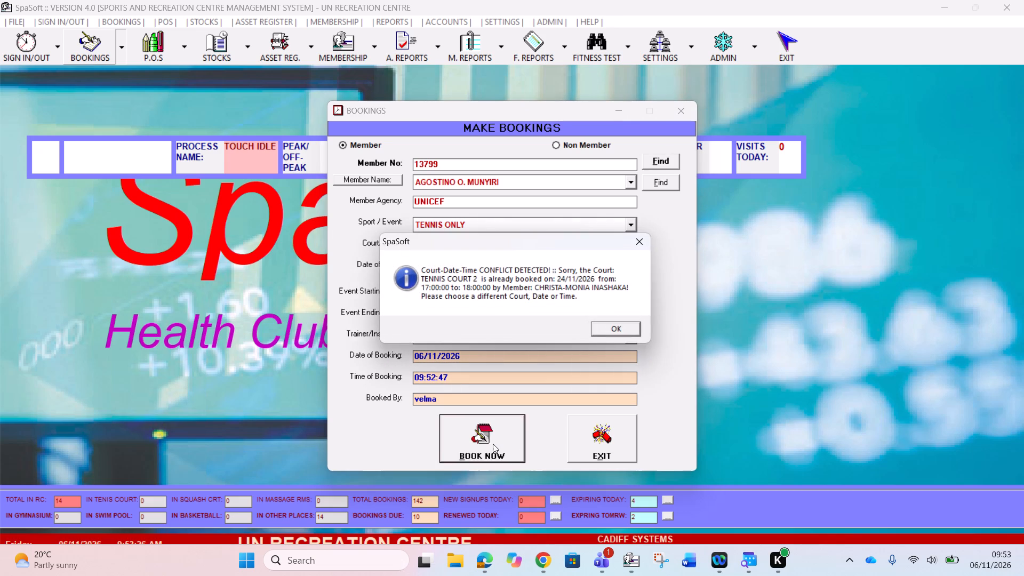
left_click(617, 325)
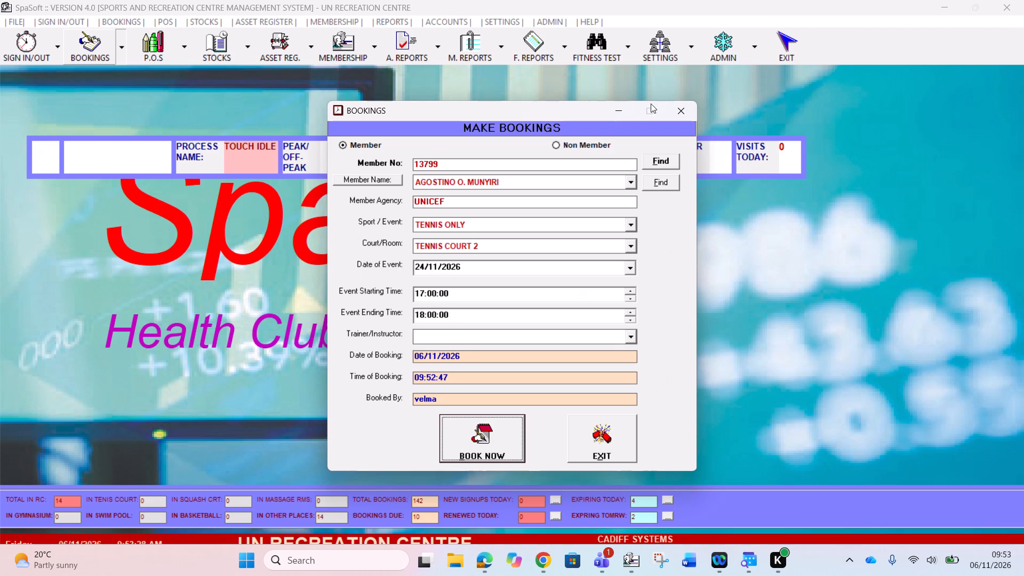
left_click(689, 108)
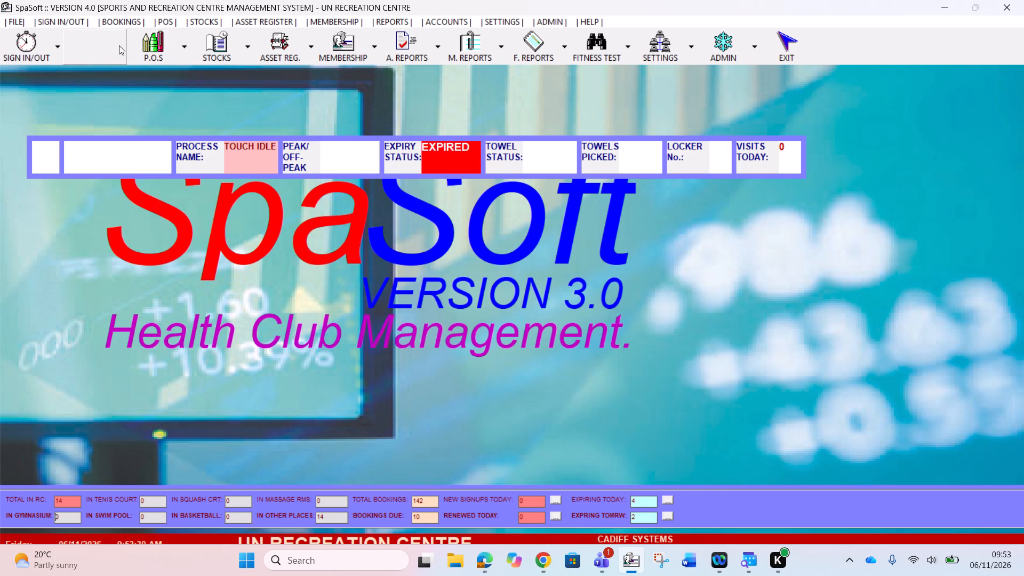
List the bookings from 24/11/2026 to 24/11/2026 again to check which courts and times are taken.
left_click(122, 44)
left_click(130, 102)
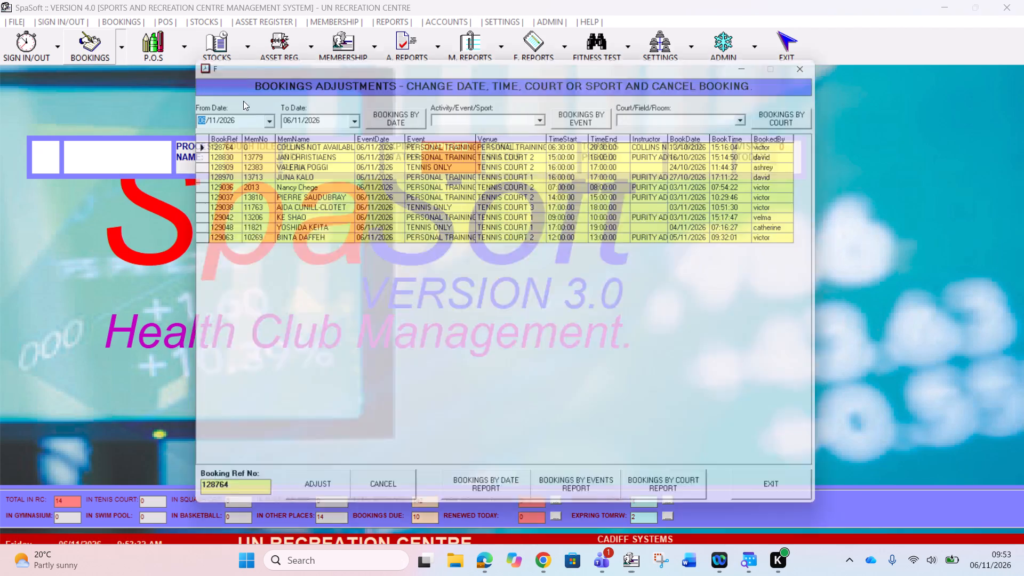
key("2")
key("4")
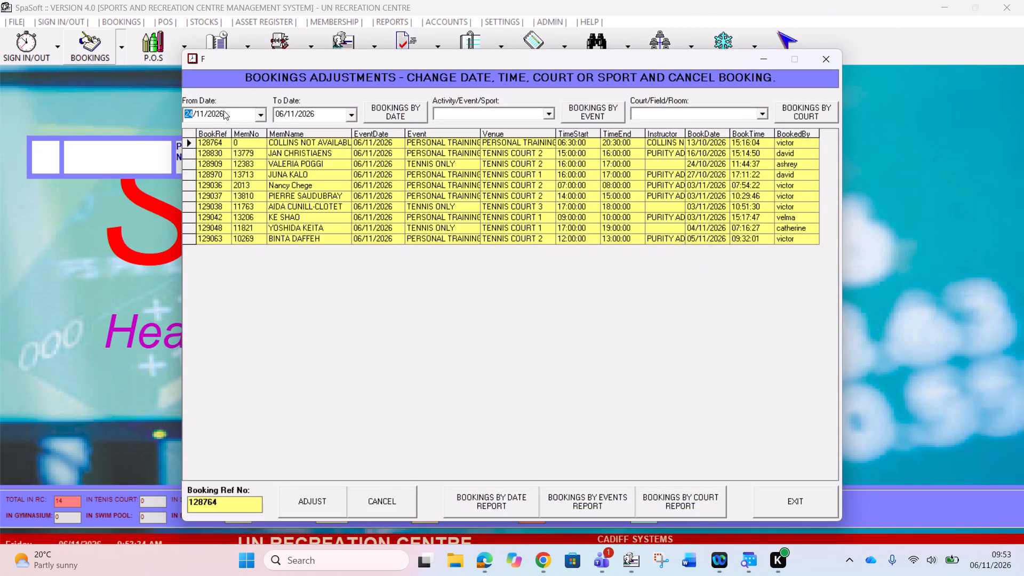
left_click(284, 118)
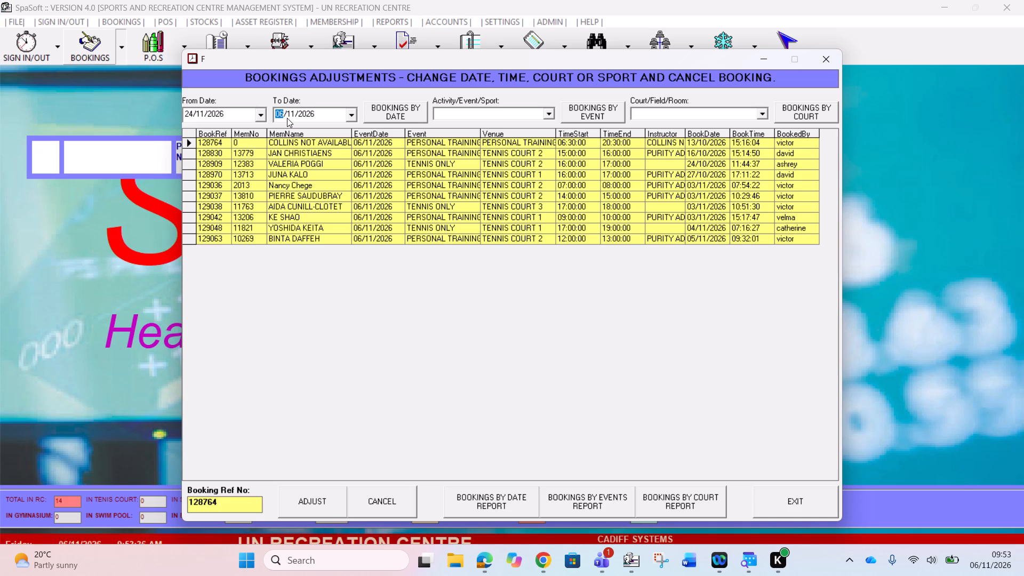
type("24")
left_click(397, 110)
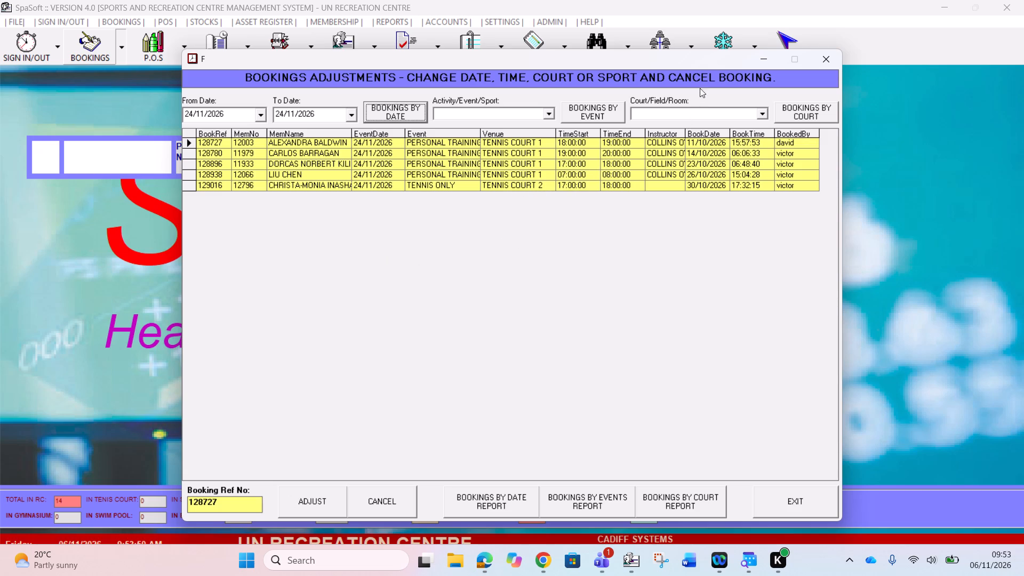
Close the bookings list and start a new booking for the UNICEF member, with TENNIS ONLY as the sport and TENNIS COURT 3 as the court.
left_click(825, 65)
left_click(122, 44)
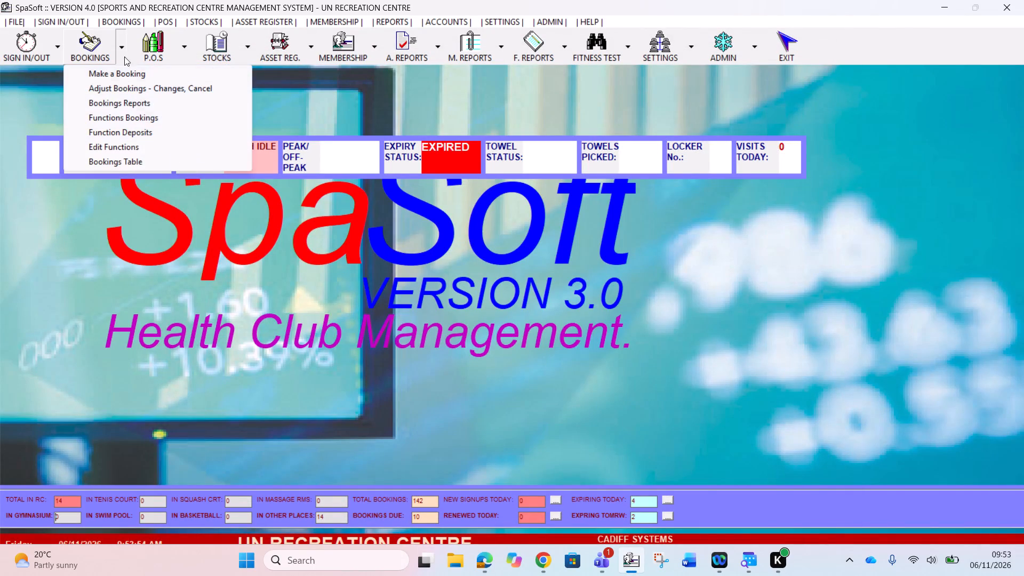
left_click(150, 70)
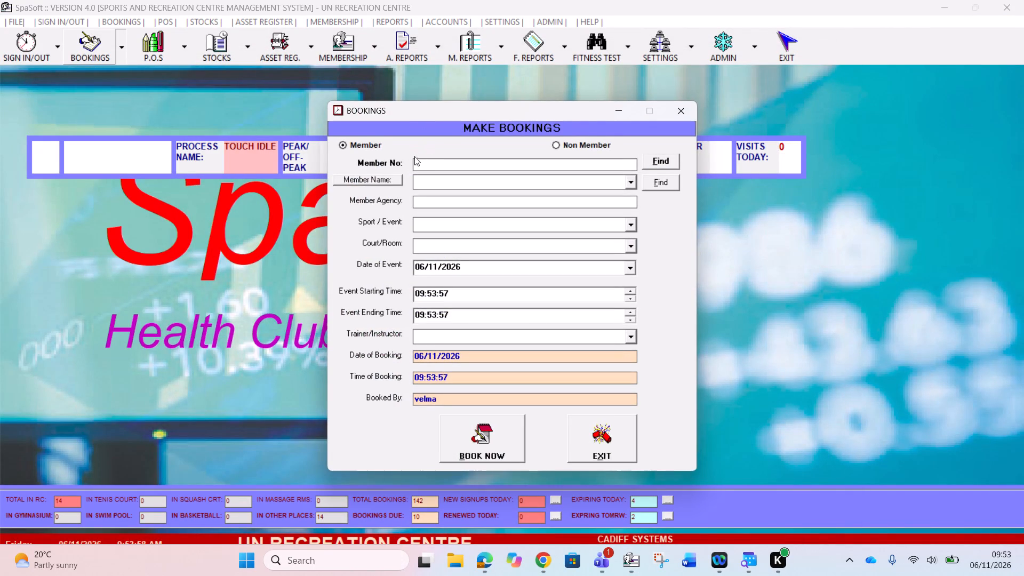
key("ctrl+v")
key("Return")
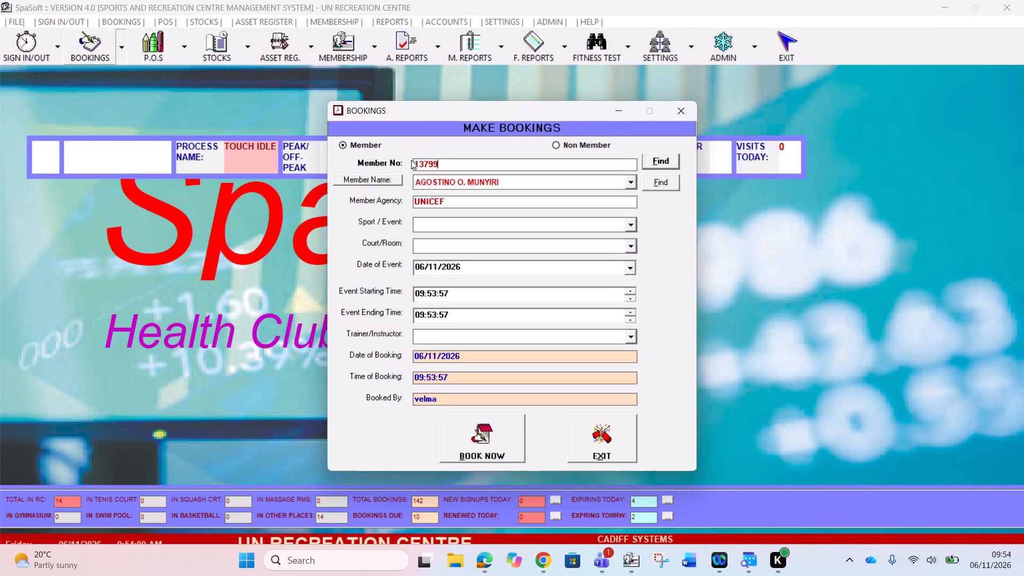
left_click(633, 224)
triple_click(628, 308)
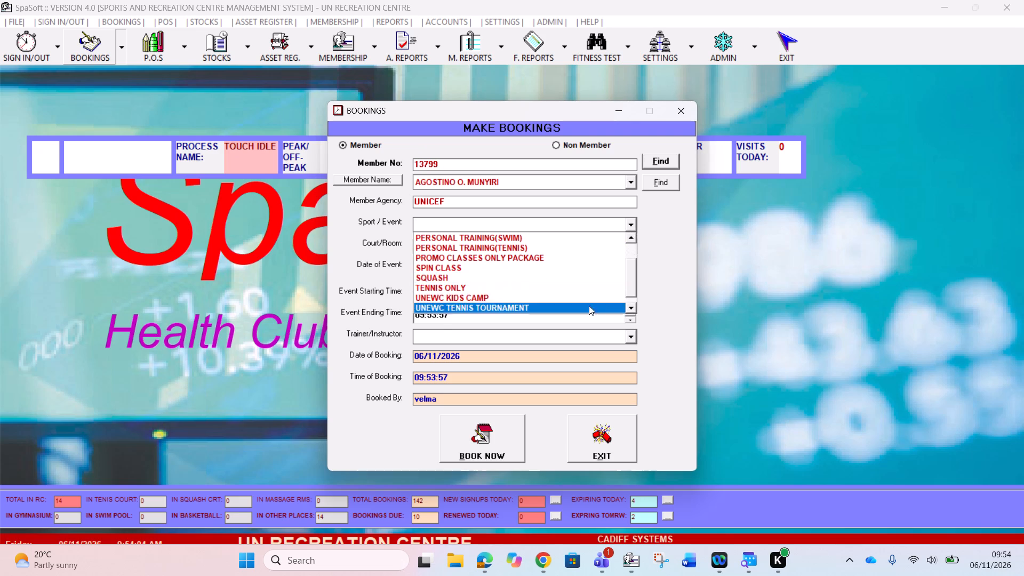
left_click(477, 285)
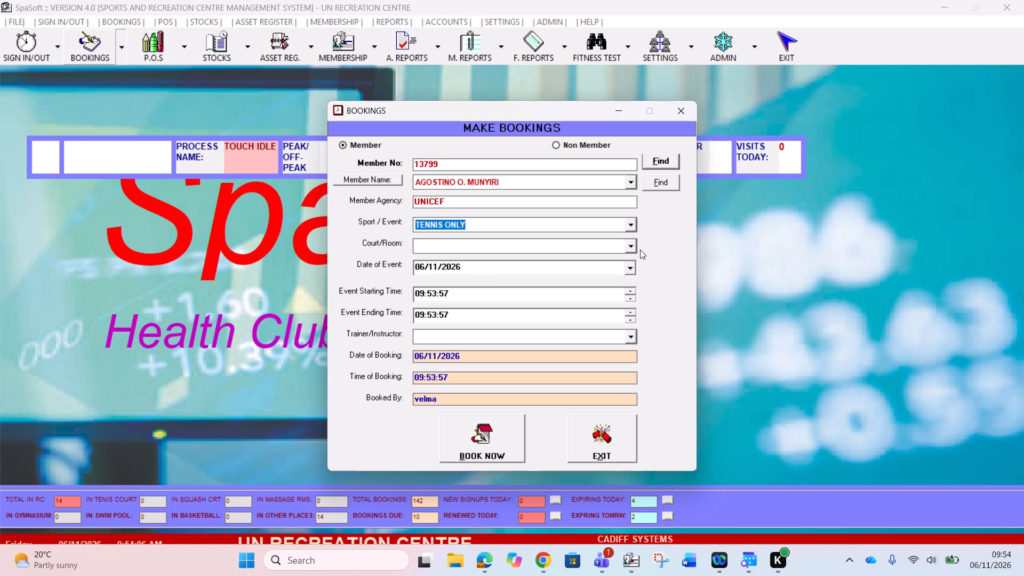
left_click(633, 249)
left_click(497, 275)
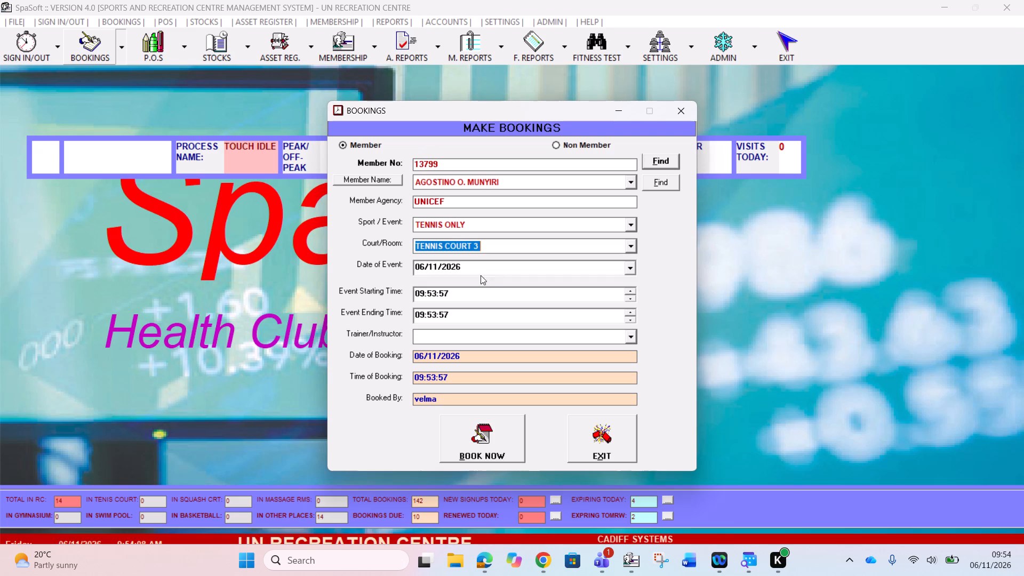
Set the event date to 24/11/2026, with a starting time of 17:00:00 and an ending time of 18:00:00.
left_click(415, 263)
type("24")
left_click(415, 294)
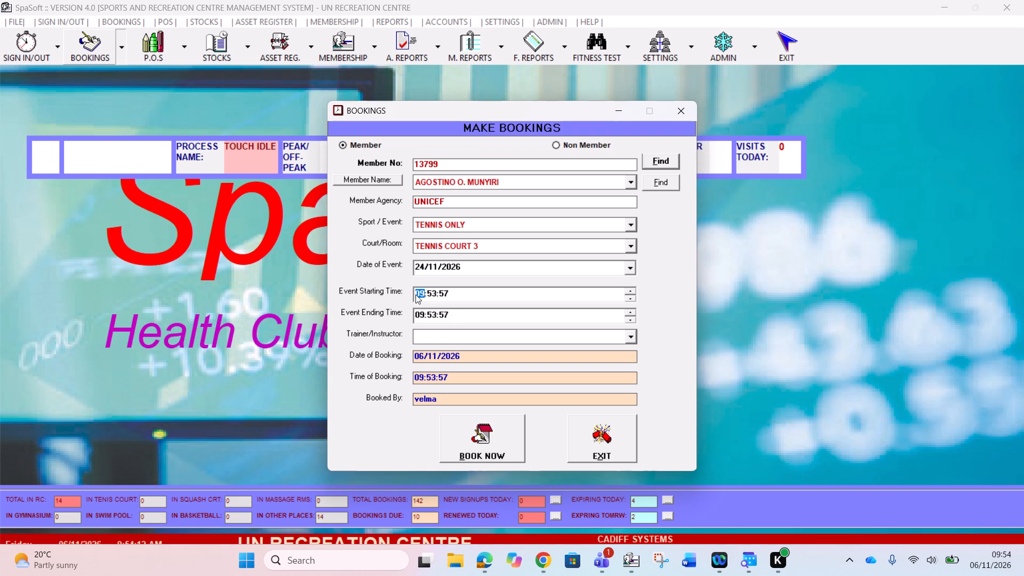
type("17")
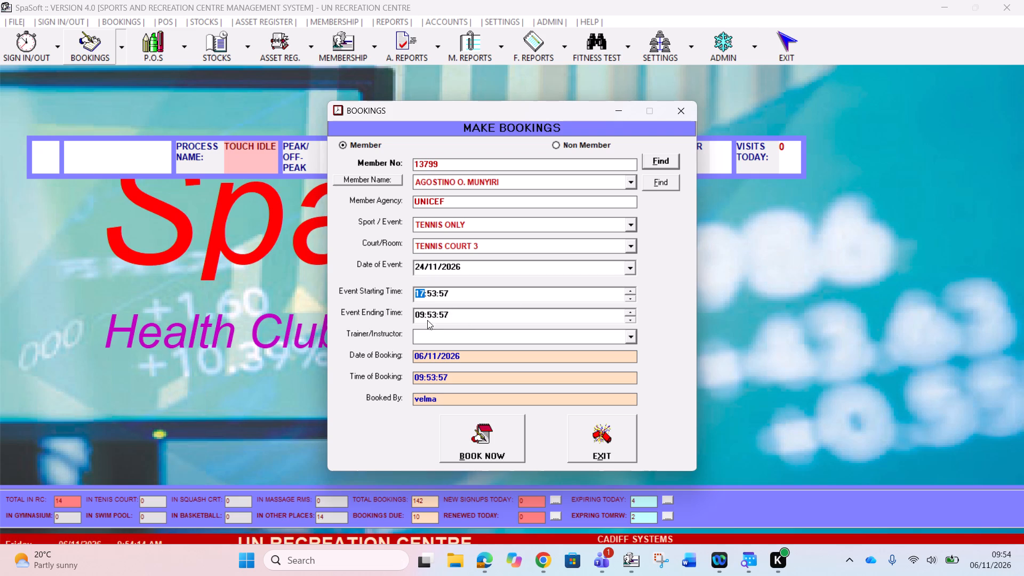
left_click(422, 318)
type("18")
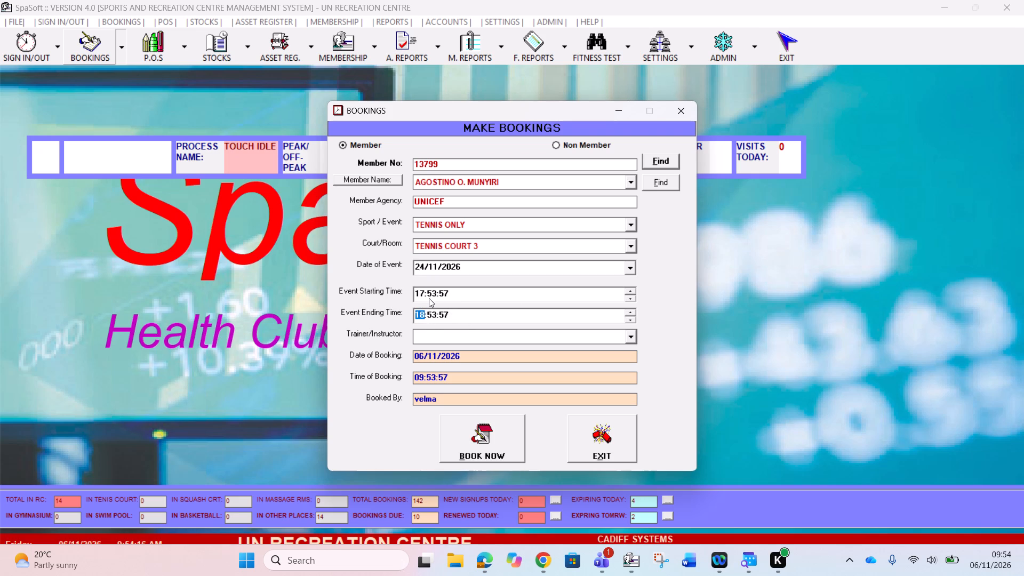
left_click(429, 298)
key("0")
left_click(430, 319)
key("0")
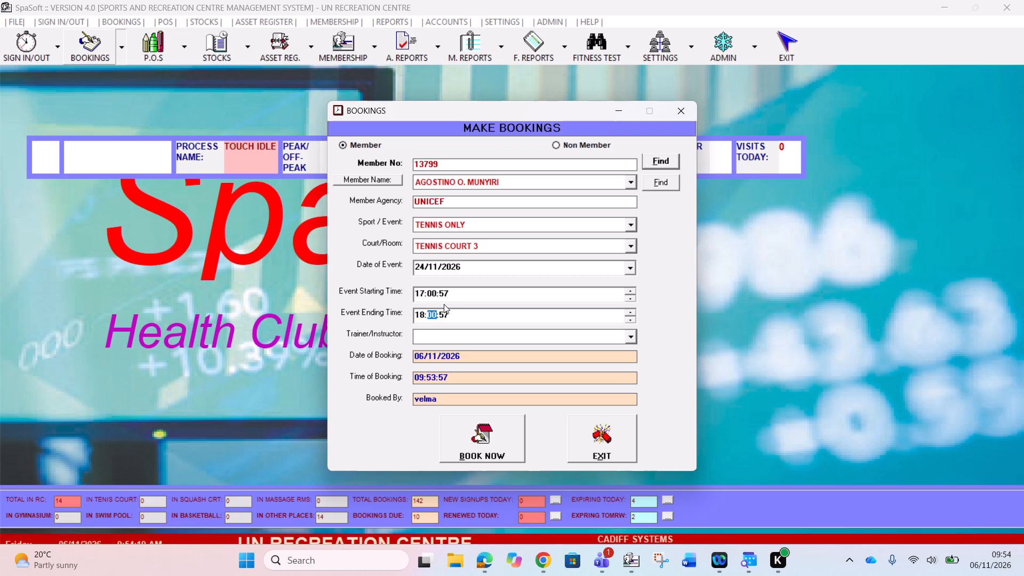
left_click(444, 297)
key("0")
left_click(446, 306)
left_click(446, 320)
key("0")
Submit the TENNIS COURT 3 booking for the UNICEF member and dismiss the confirmation.
left_click(489, 441)
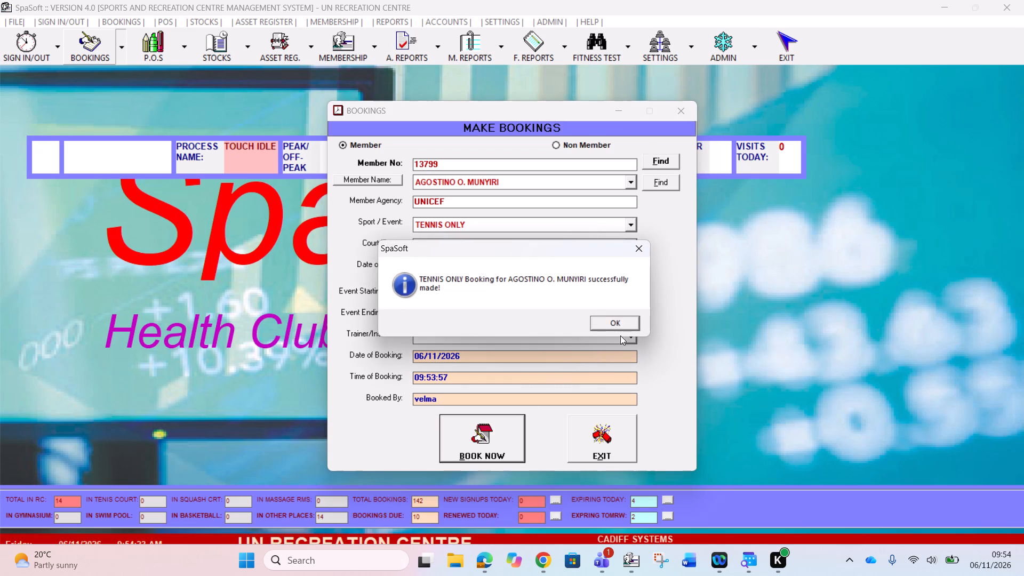
left_click(620, 321)
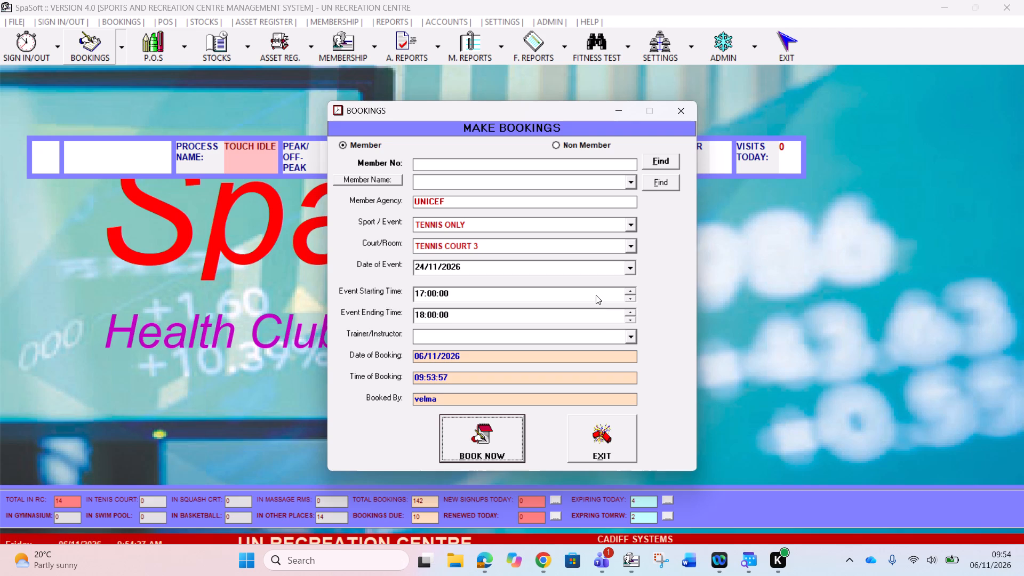
Close the Make Bookings form and bring up the available booking functions.
left_click(676, 116)
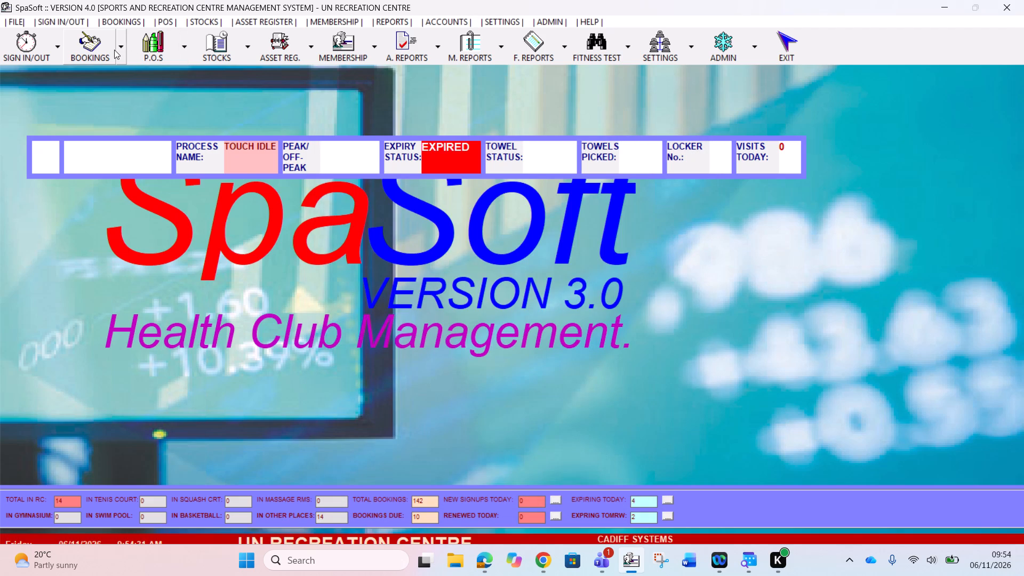
left_click(122, 47)
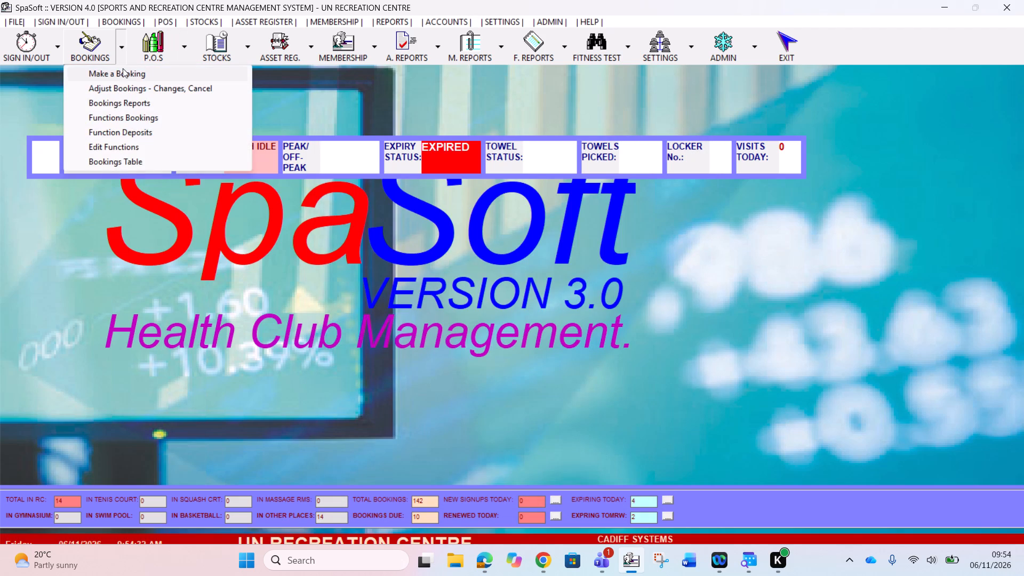
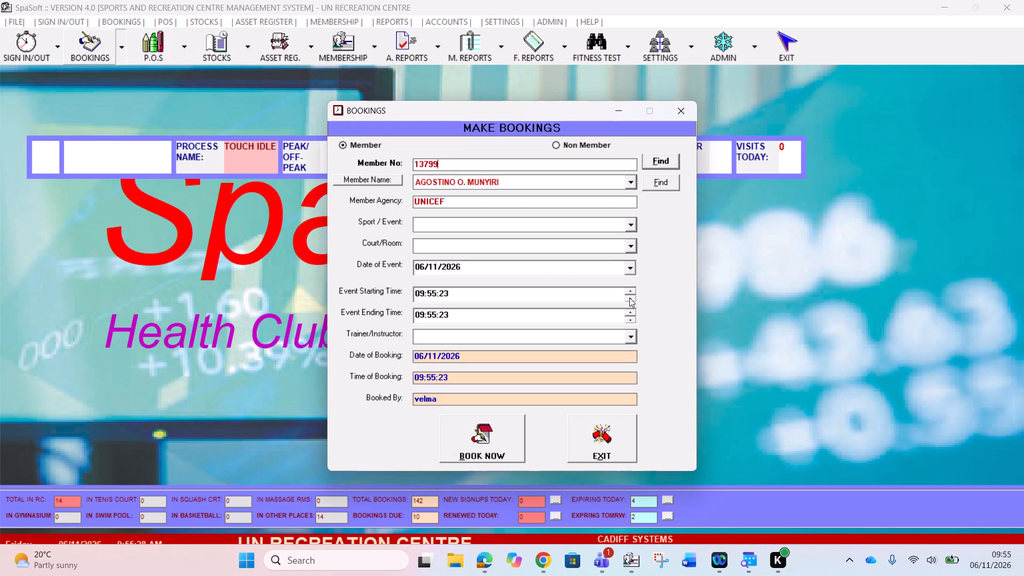
Exit the booking form and list the bookings from 20/11/2026 to 20/11/2026 to check which courts and times are taken.
left_click(607, 444)
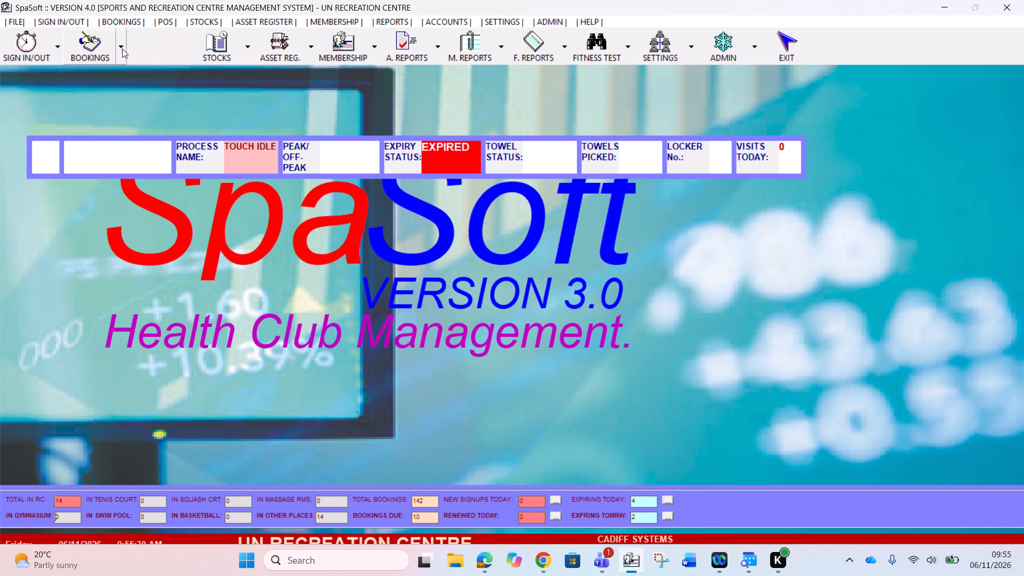
left_click(122, 49)
left_click(131, 105)
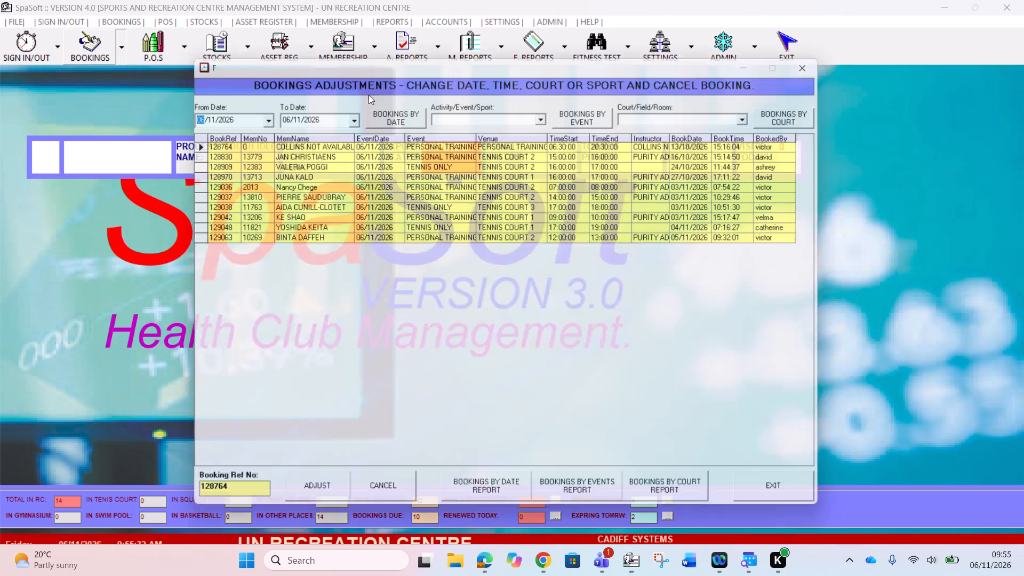
type("20")
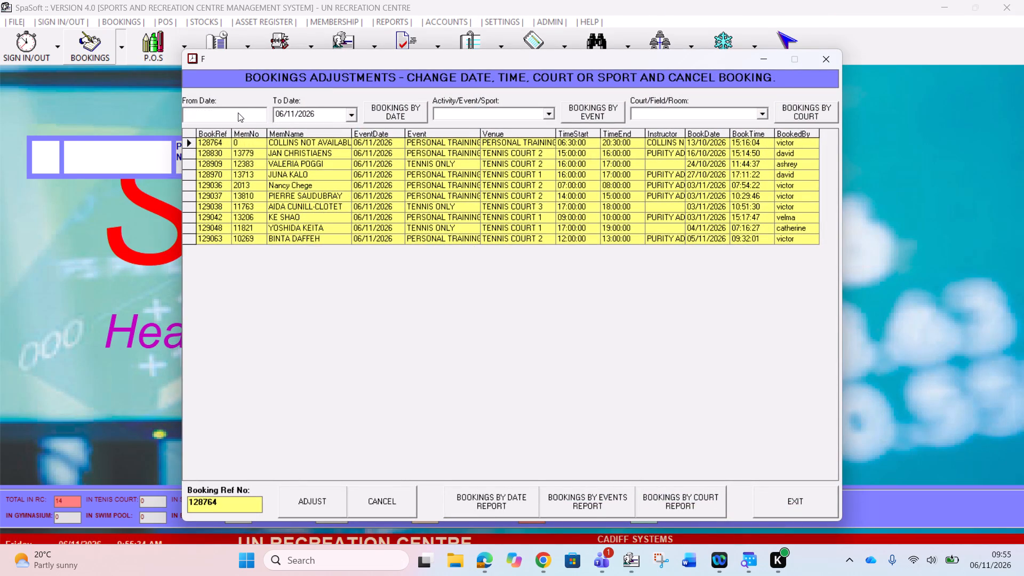
left_click(283, 115)
type("20")
left_click(402, 113)
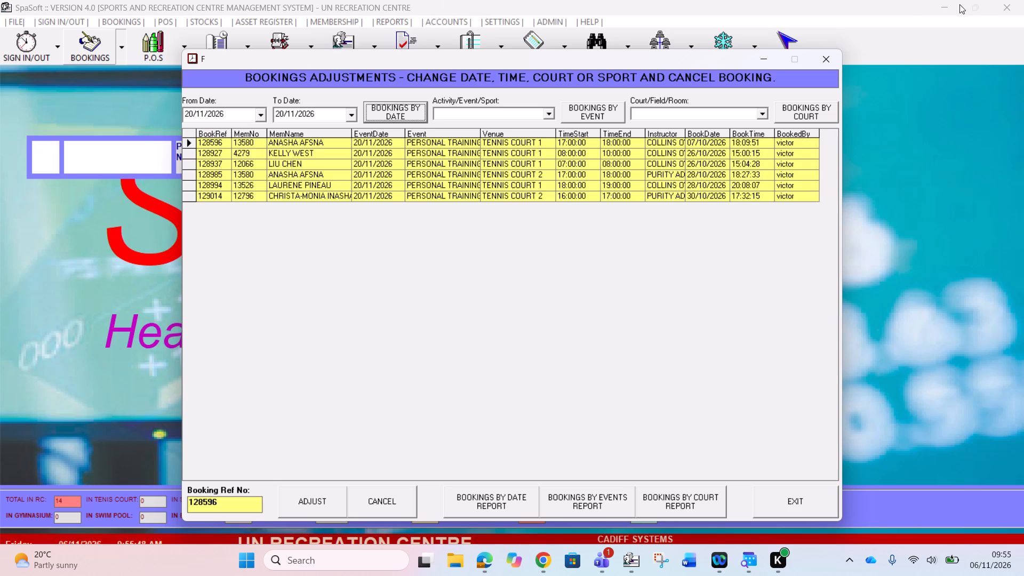
left_click(827, 49)
left_click(822, 57)
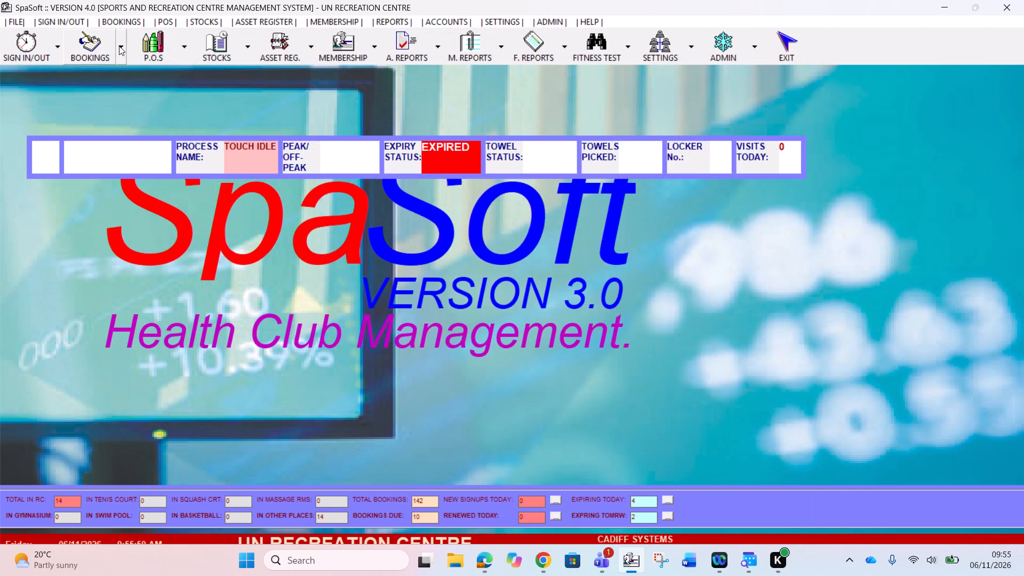
Start a new booking for the UNICEF member, with PERSONAL TRAINING(TENNIS) as the sport and TENNIS COURT 1 as the court.
left_click(122, 41)
left_click(143, 65)
left_click(144, 77)
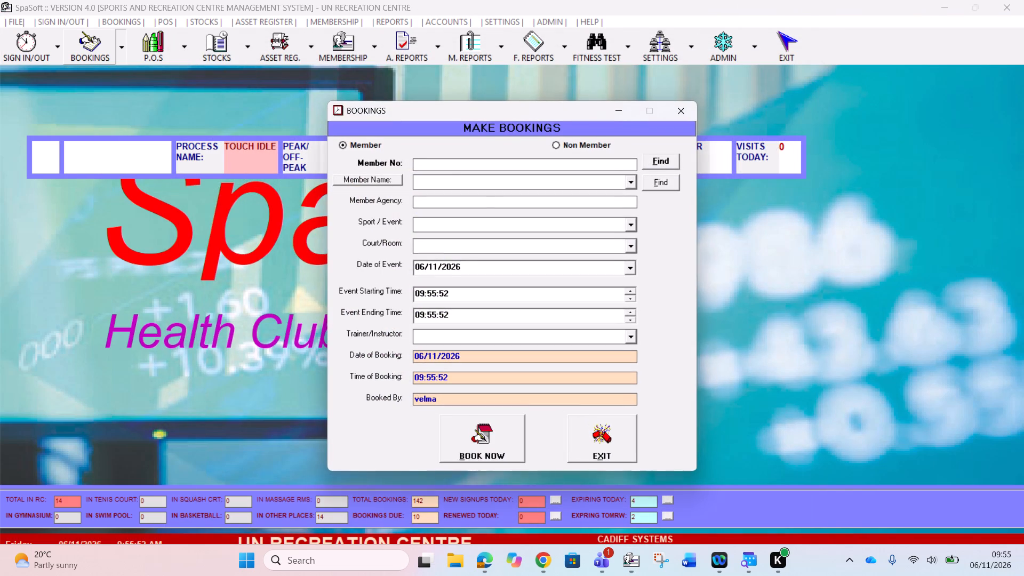
key("ctrl+v")
key("Return")
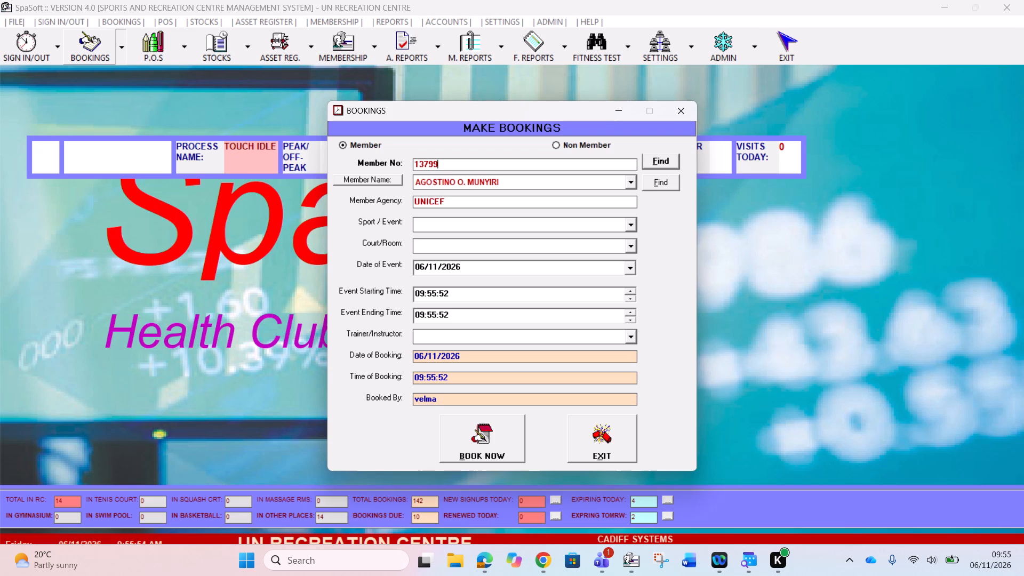
left_click(638, 225)
left_click(631, 226)
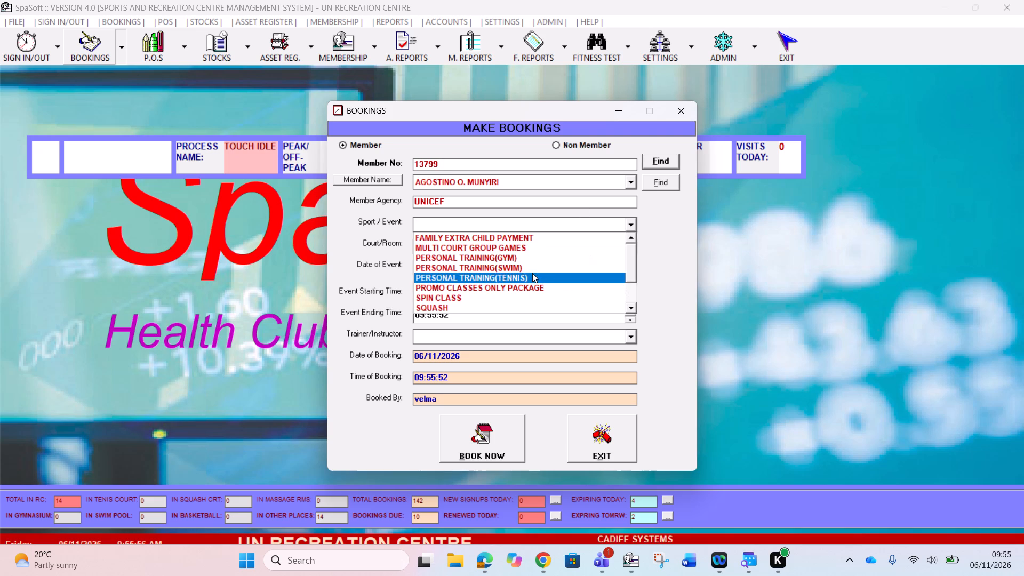
left_click(522, 275)
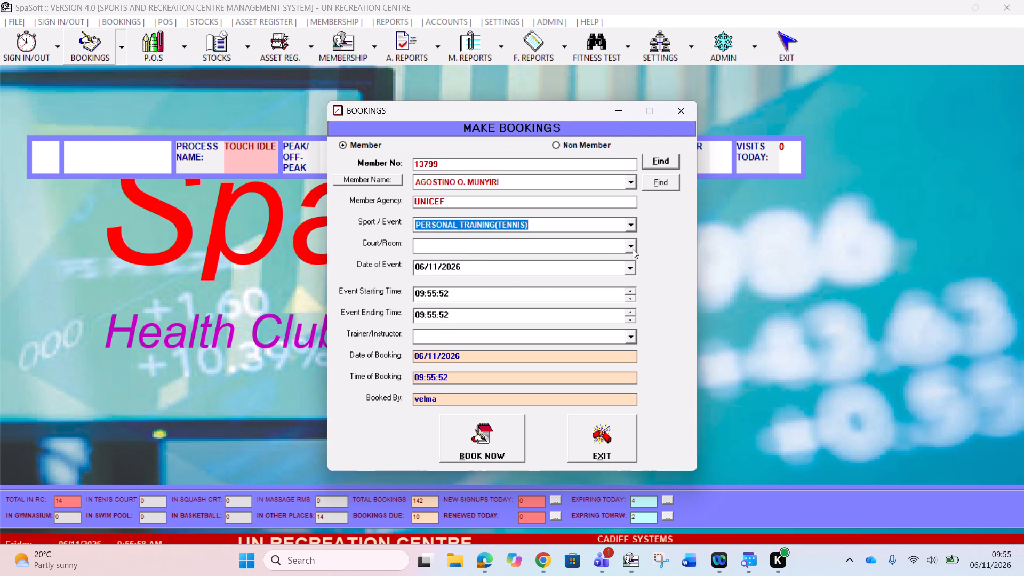
left_click(633, 249)
left_click(510, 306)
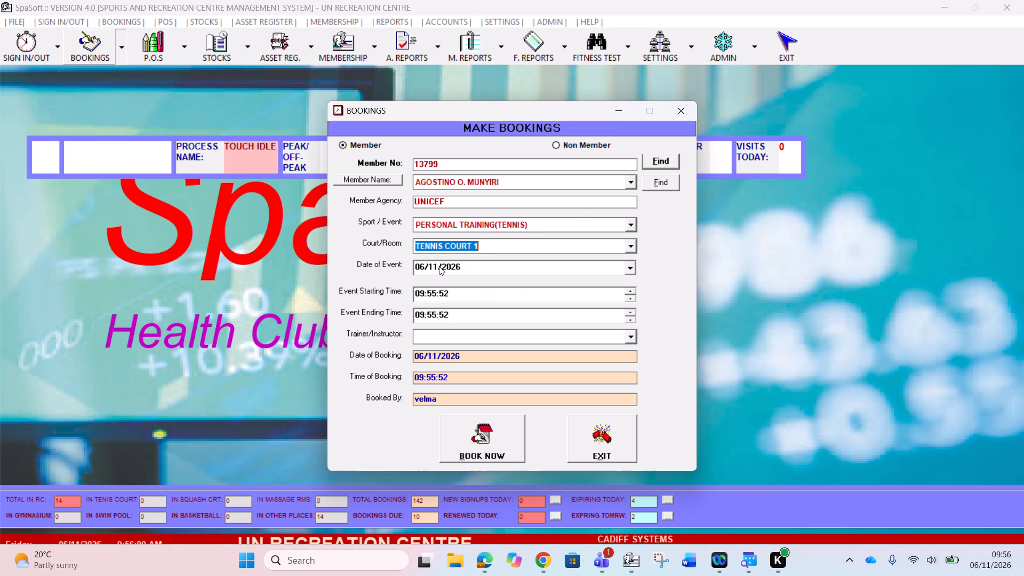
Set the event date to 20/11/2026, with a starting time of 16:00:00 and an ending time of 17:00:00.
left_click(422, 265)
type("20")
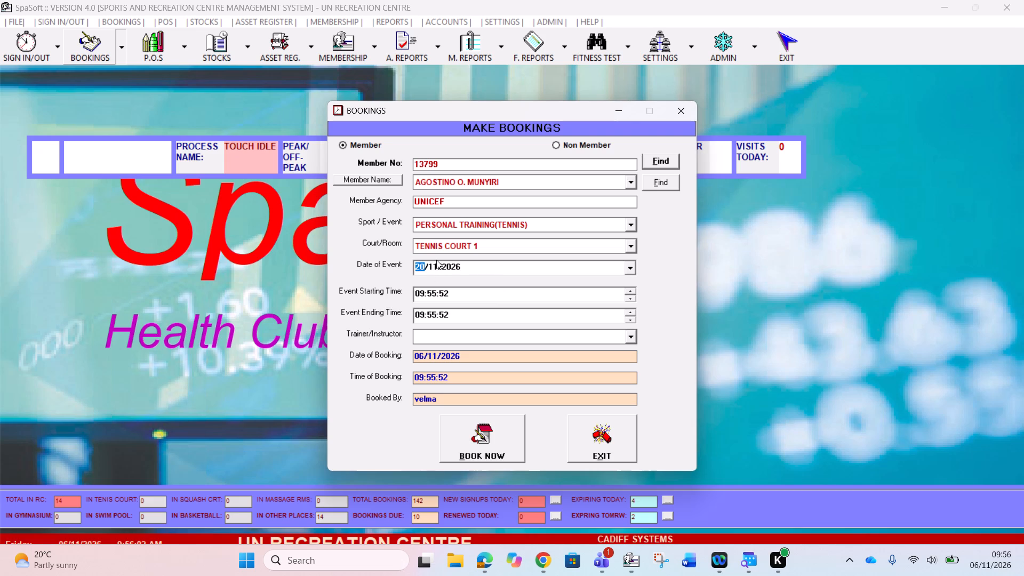
left_click(418, 294)
type("15")
key("BackSpace")
key("6")
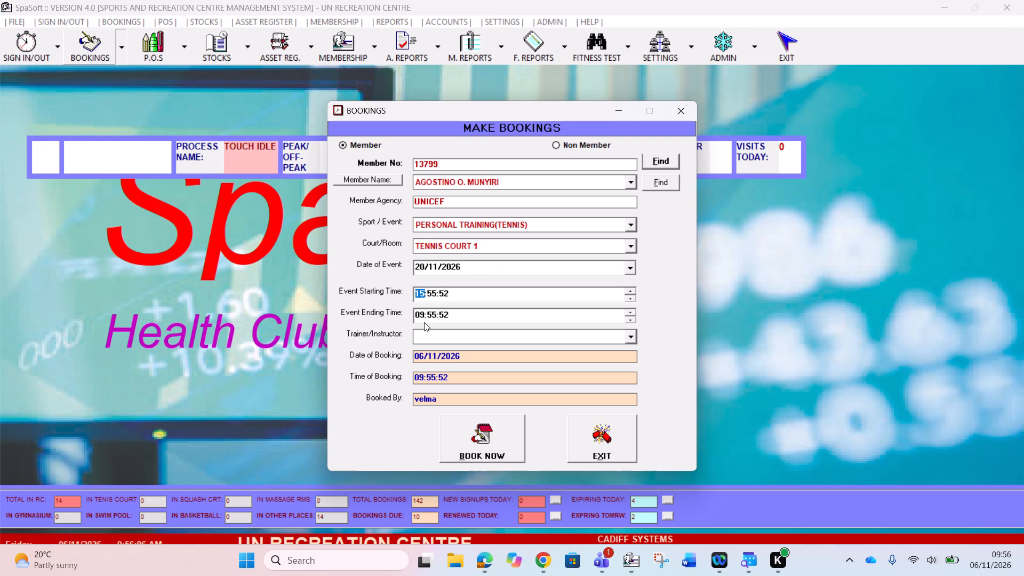
left_click(422, 322)
left_click(418, 295)
key("1")
key("6")
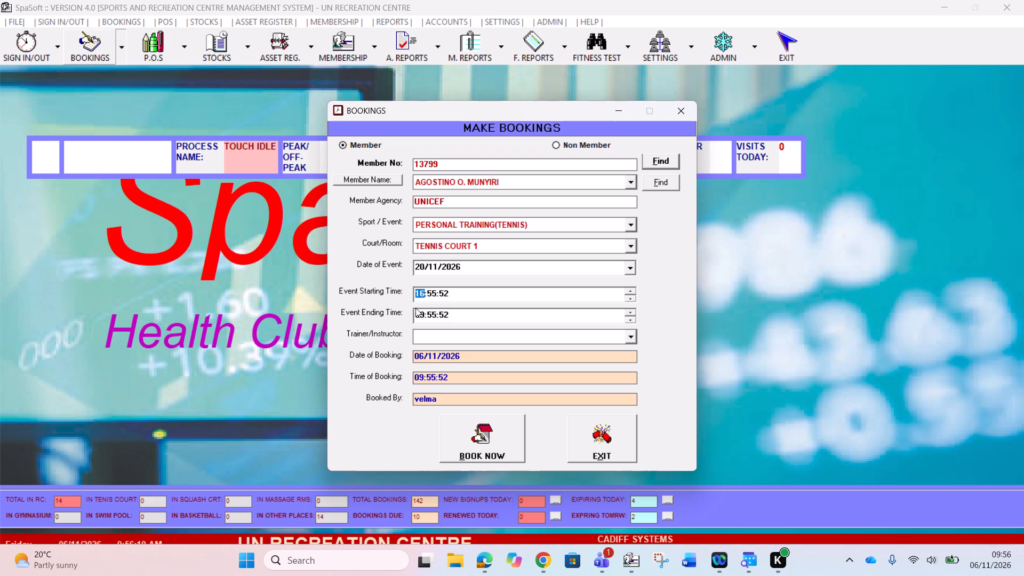
left_click(417, 313)
key("1")
key("7")
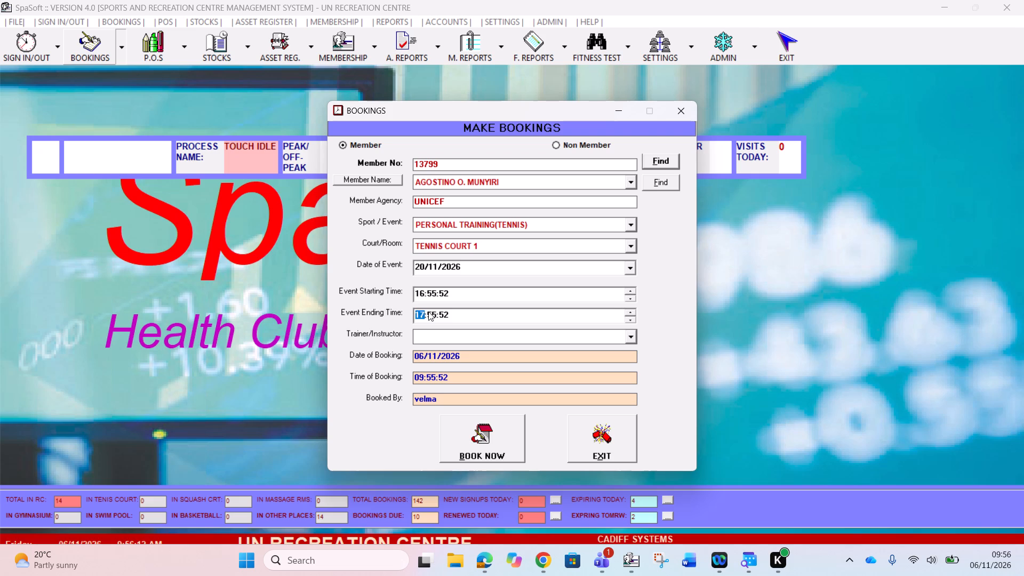
left_click(429, 311)
key("0")
left_click(433, 298)
key("0")
left_click(441, 295)
key("0")
left_click(441, 313)
key("0")
Assign the first-listed trainer to the TENNIS COURT 1 booking, submit it and dismiss the confirmation.
left_click(633, 337)
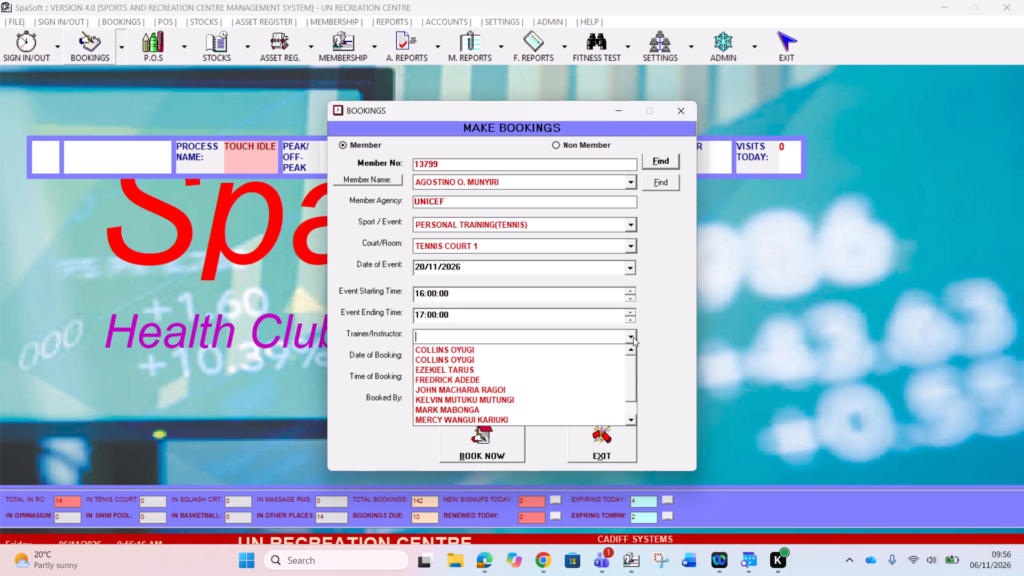
left_click(484, 351)
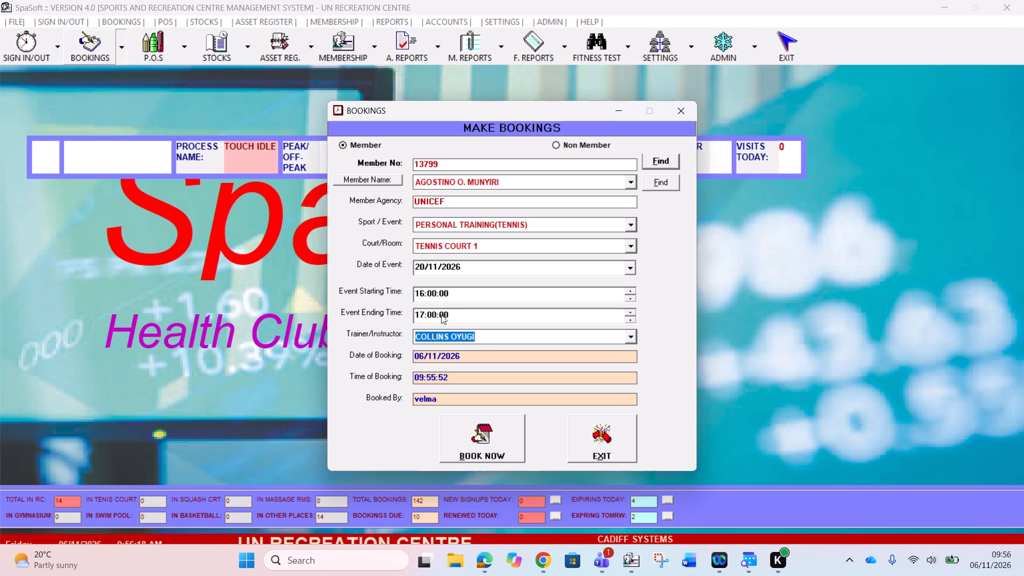
left_click(504, 435)
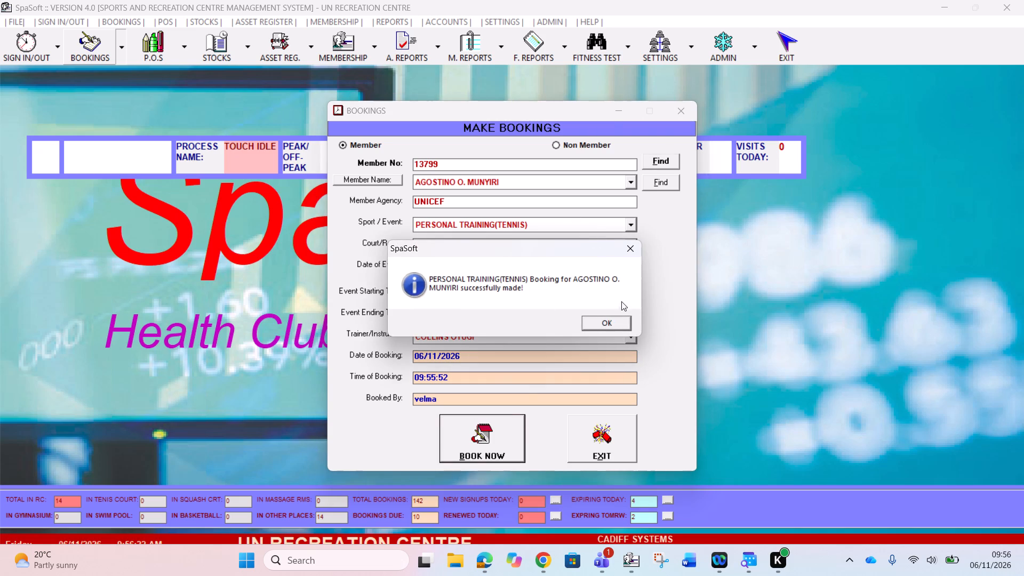
left_click(619, 317)
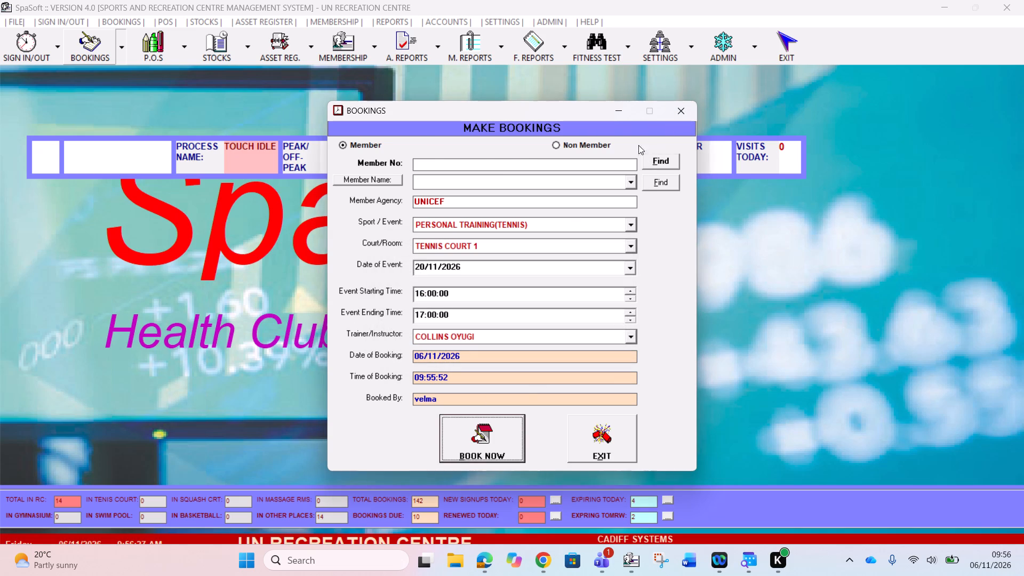
Reload the UNICEF member for another booking, check the November 2026 calendar, and set the event date to 27/11/2026.
left_click(424, 164)
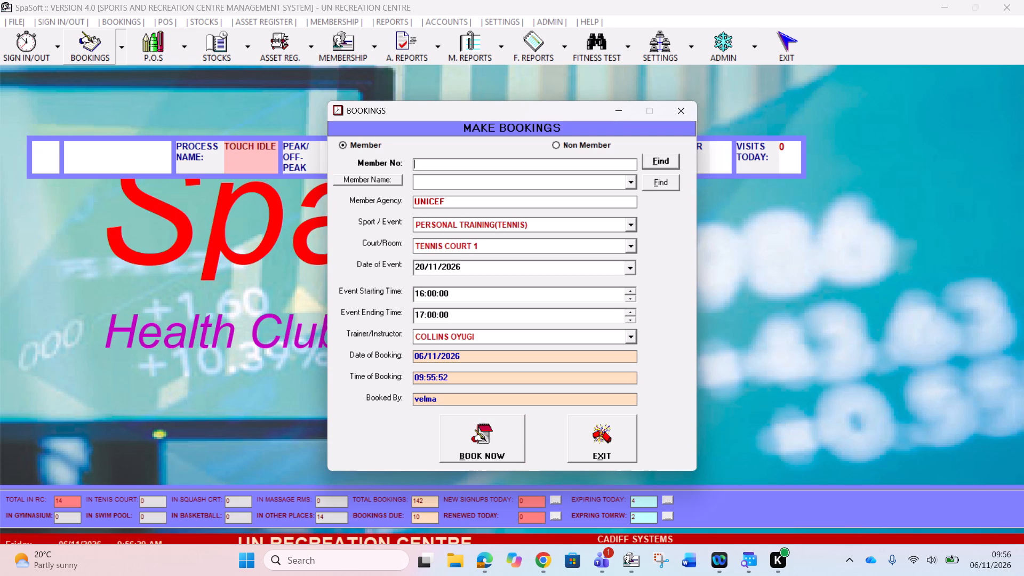
key("ctrl+v")
key("Return")
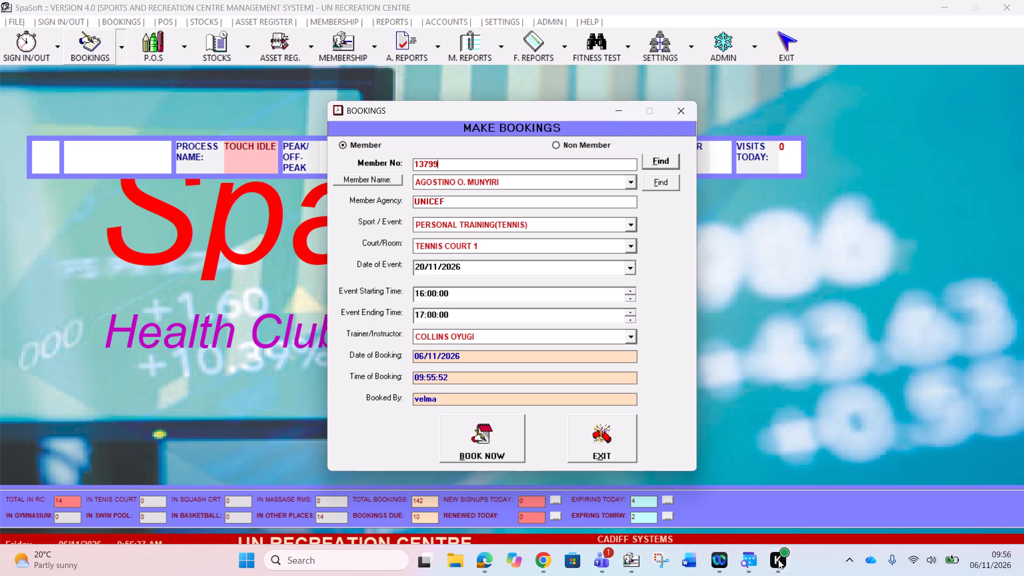
left_click(737, 566)
left_click(743, 554)
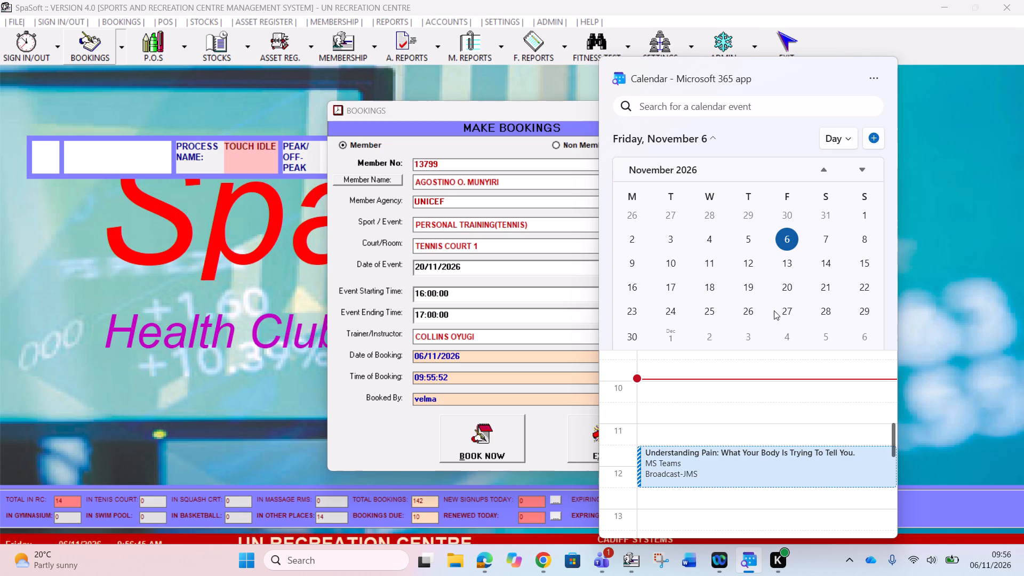
left_click(946, 100)
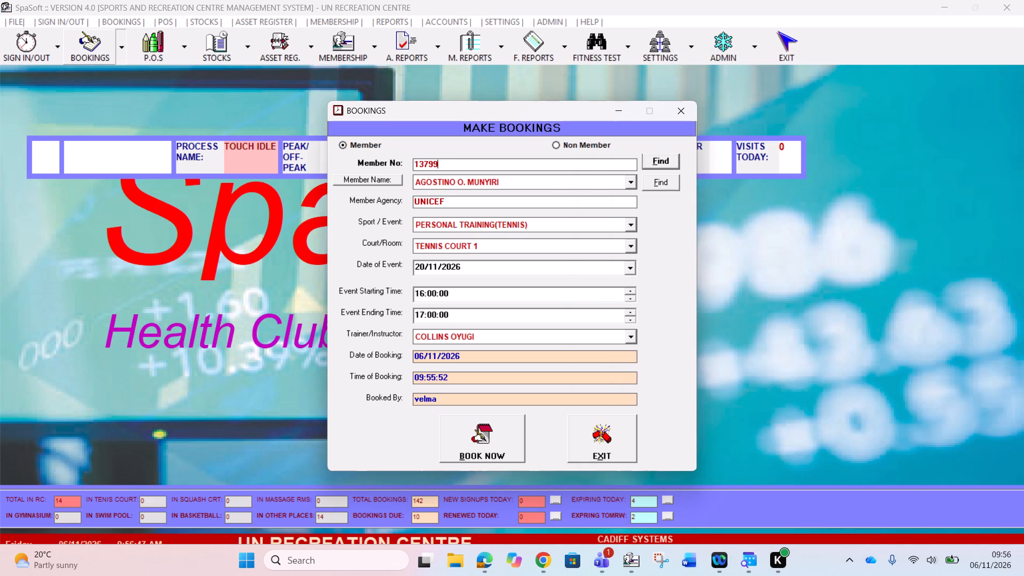
left_click(426, 265)
type("27")
left_click(721, 287)
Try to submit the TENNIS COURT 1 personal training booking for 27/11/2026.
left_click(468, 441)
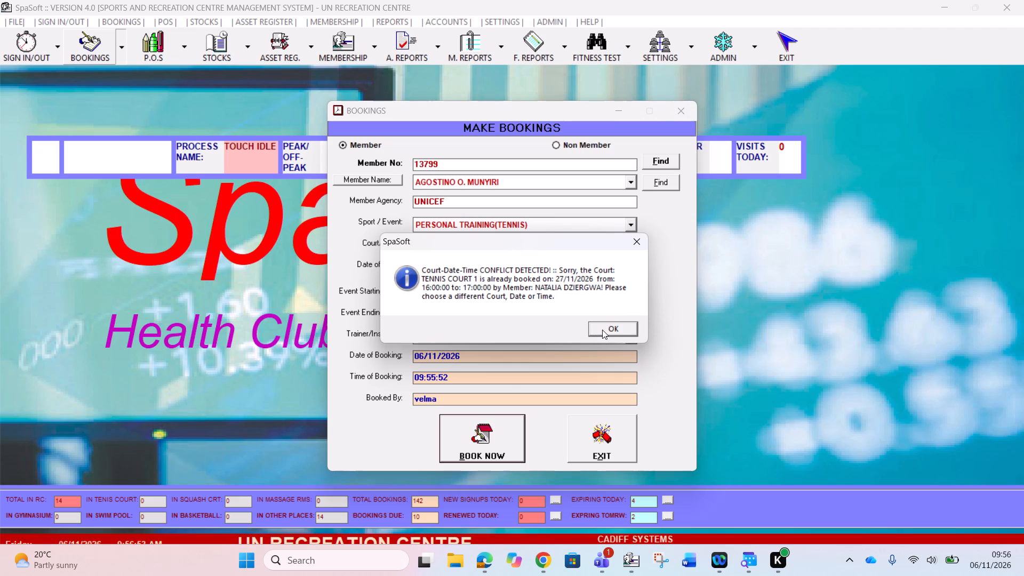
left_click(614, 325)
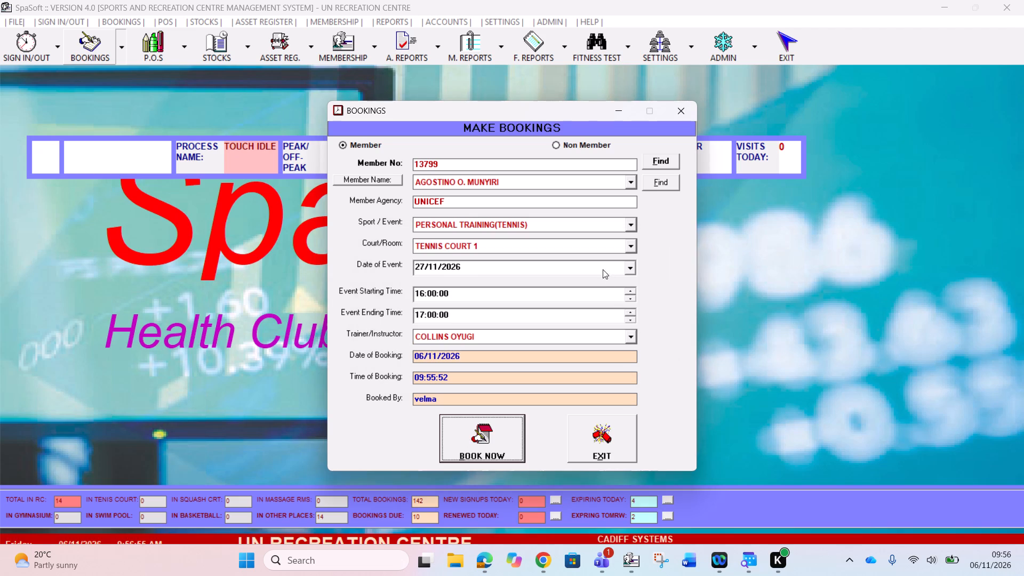
Change the court to TENNIS COURT 2, submit the 27/11/2026 personal training booking and dismiss the confirmation.
left_click(630, 240)
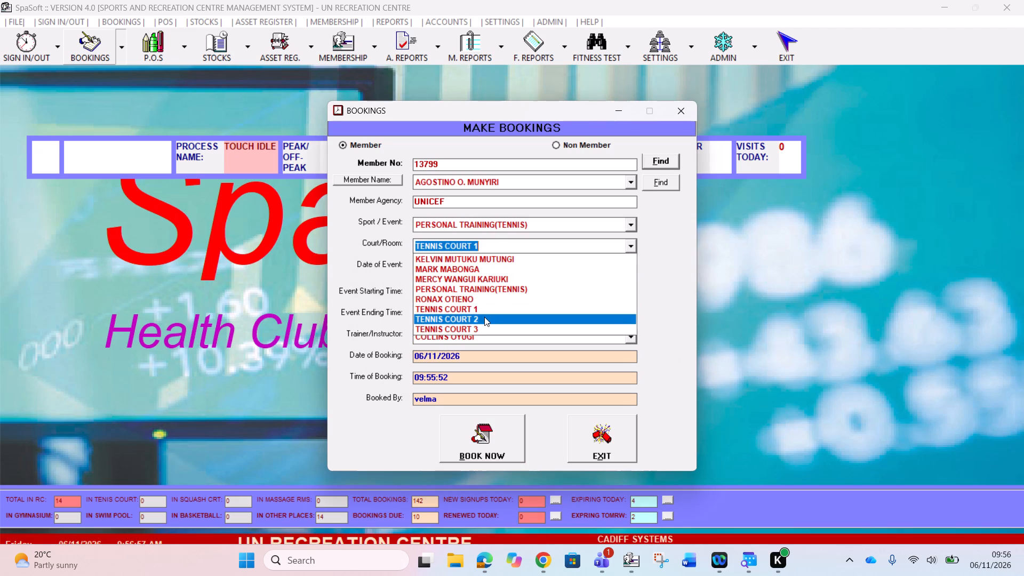
left_click(484, 317)
left_click(505, 446)
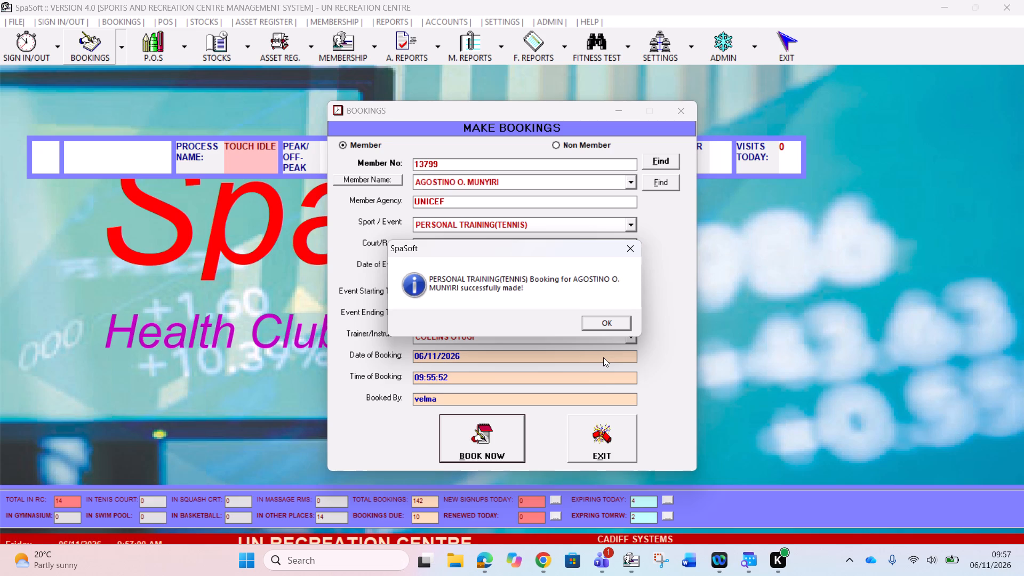
left_click(607, 318)
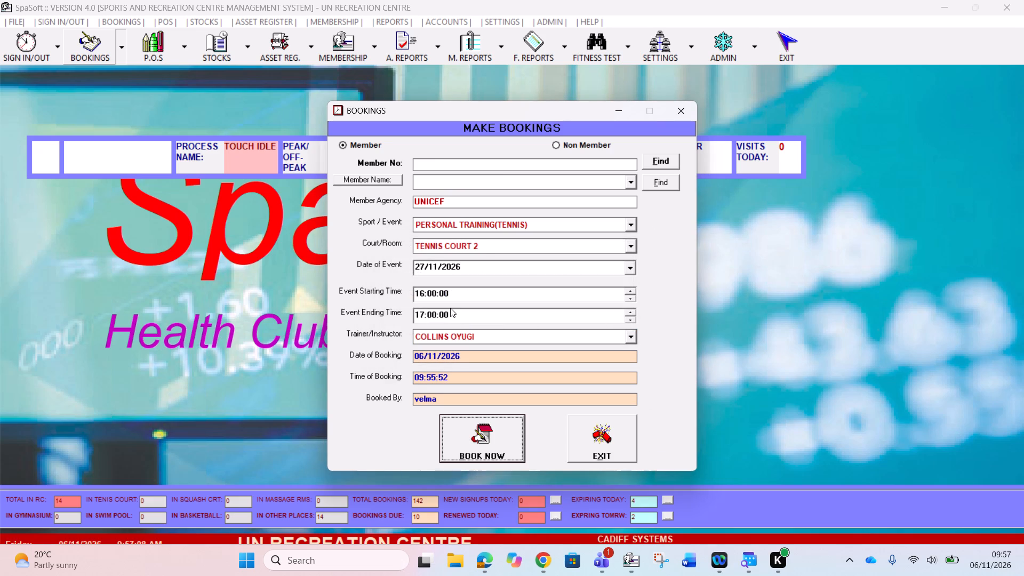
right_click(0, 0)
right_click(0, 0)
Close the booking form and minimise the SpaSoft window to return to the Outlook mailbox.
left_click(681, 111)
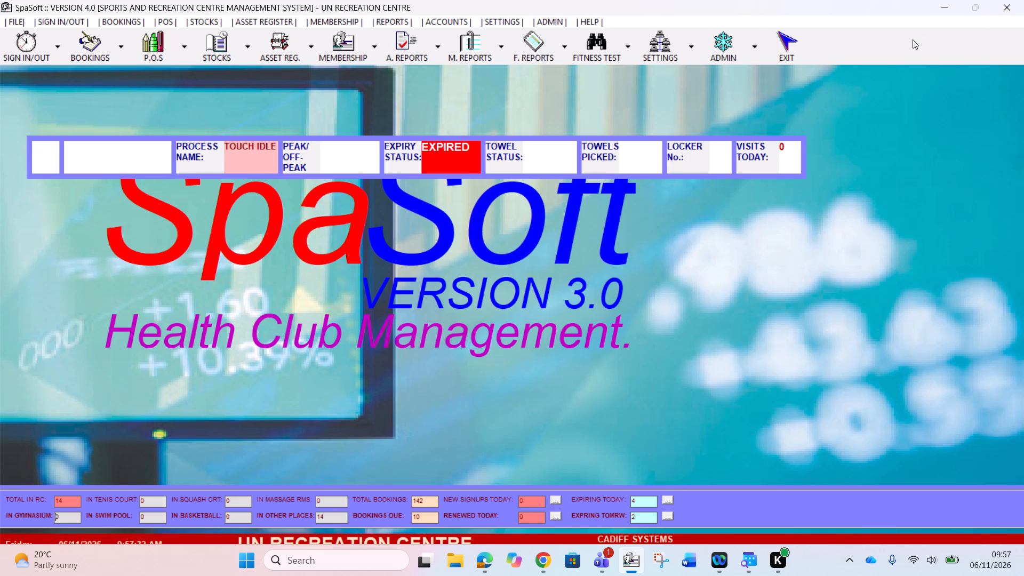